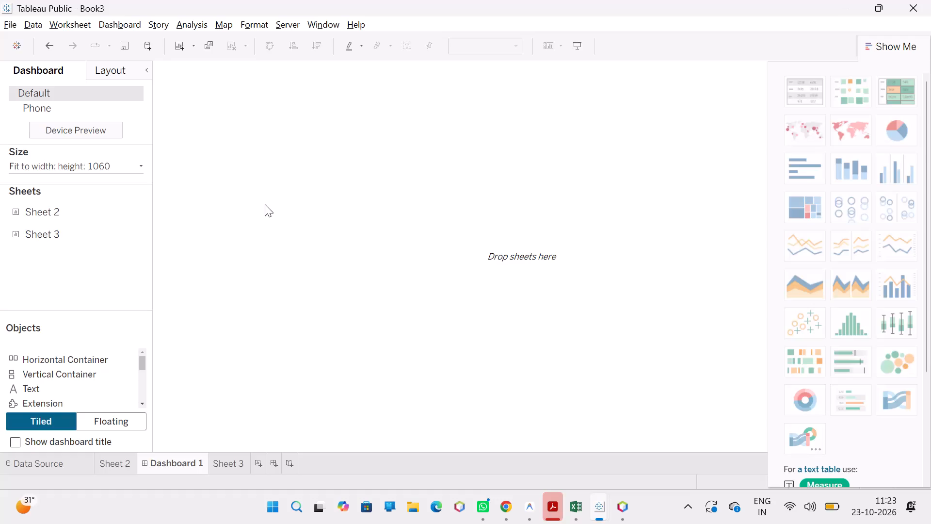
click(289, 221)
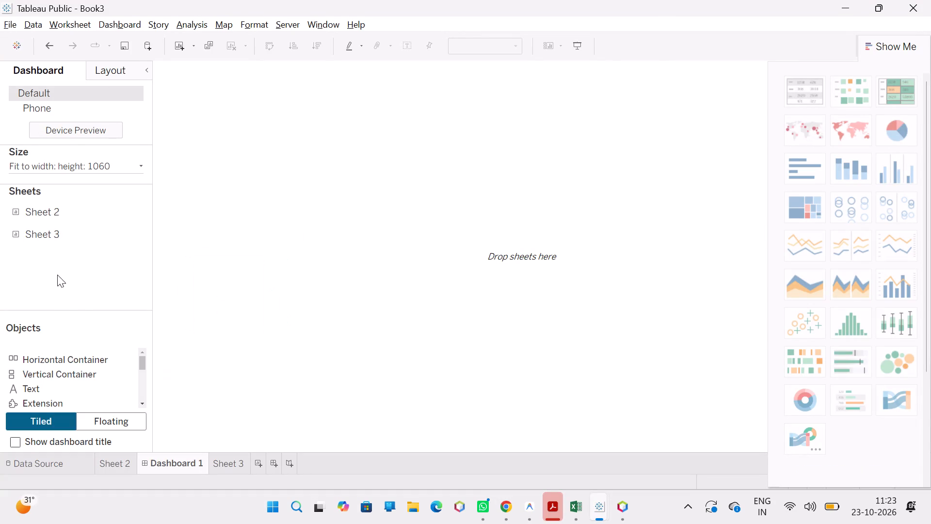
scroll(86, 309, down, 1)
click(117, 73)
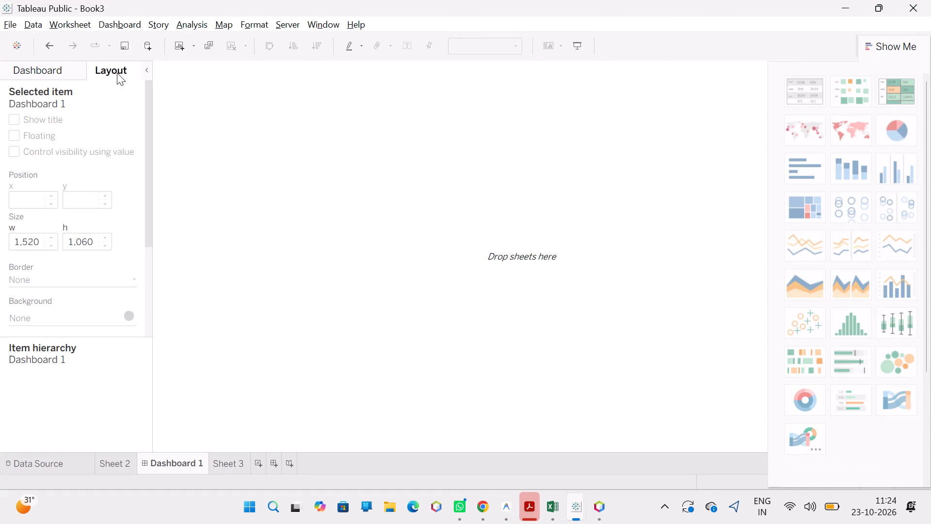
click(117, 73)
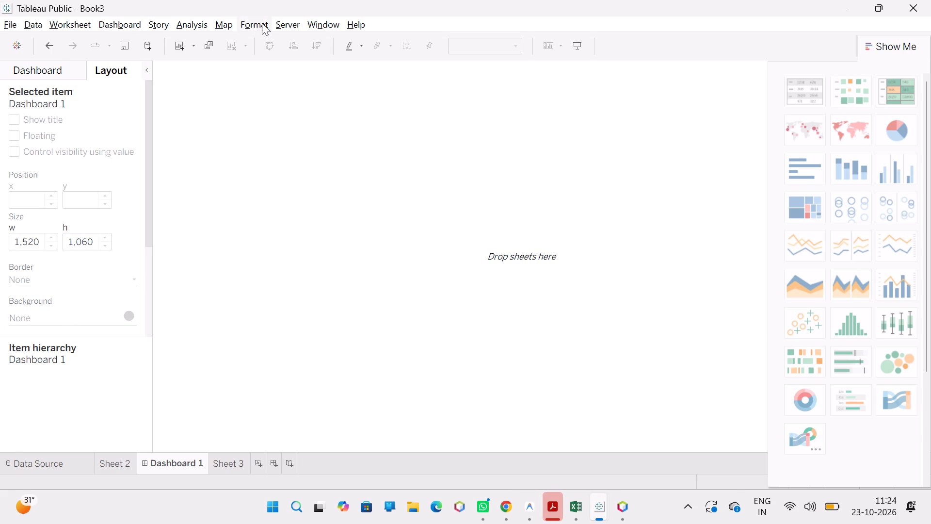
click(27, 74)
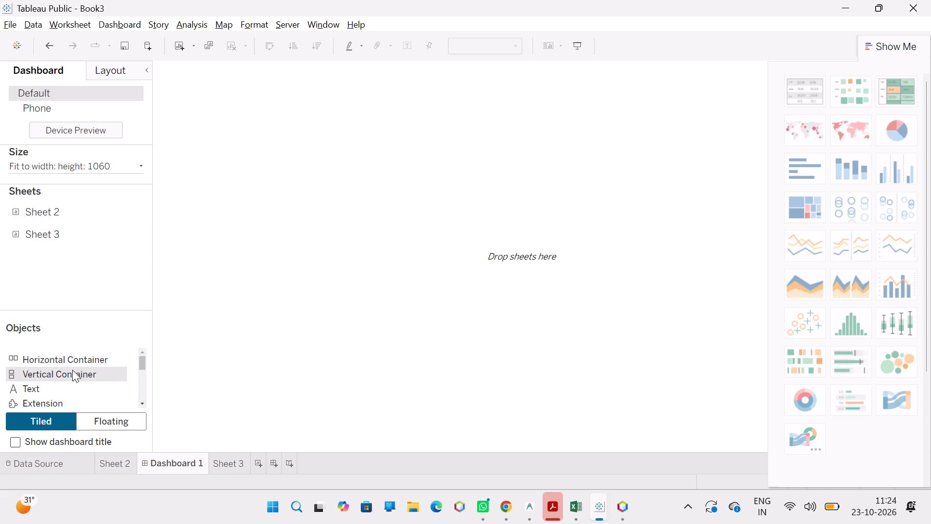
Add a tiled Blank object to the empty Dashboard 1.
scroll(72, 370, down, 1)
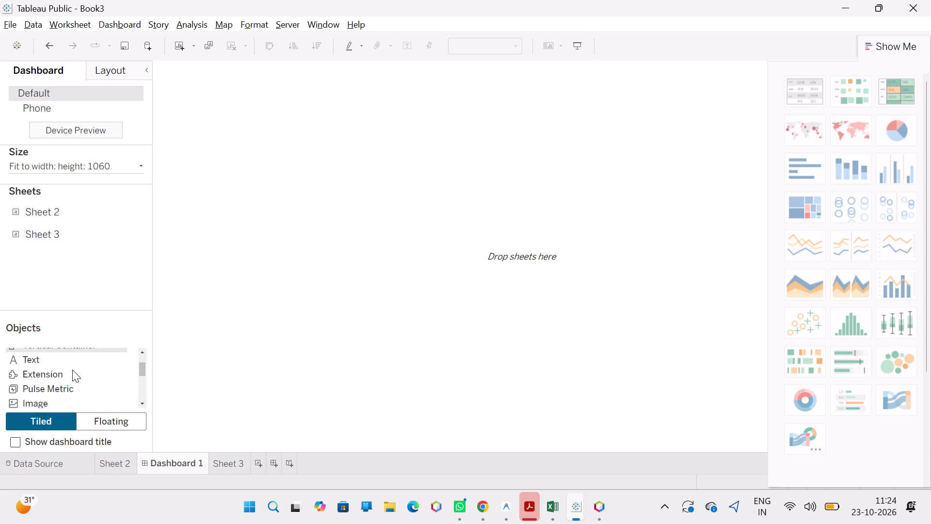
scroll(72, 370, down, 1)
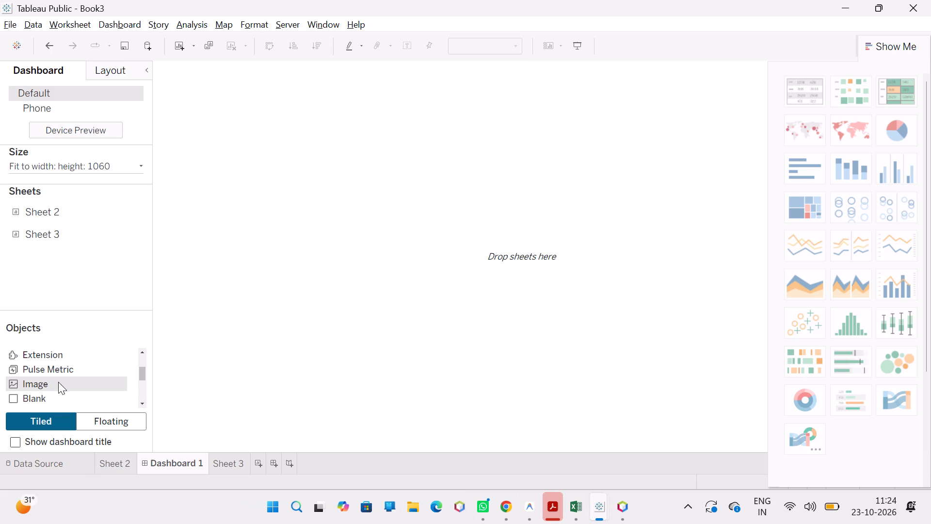
click(50, 394)
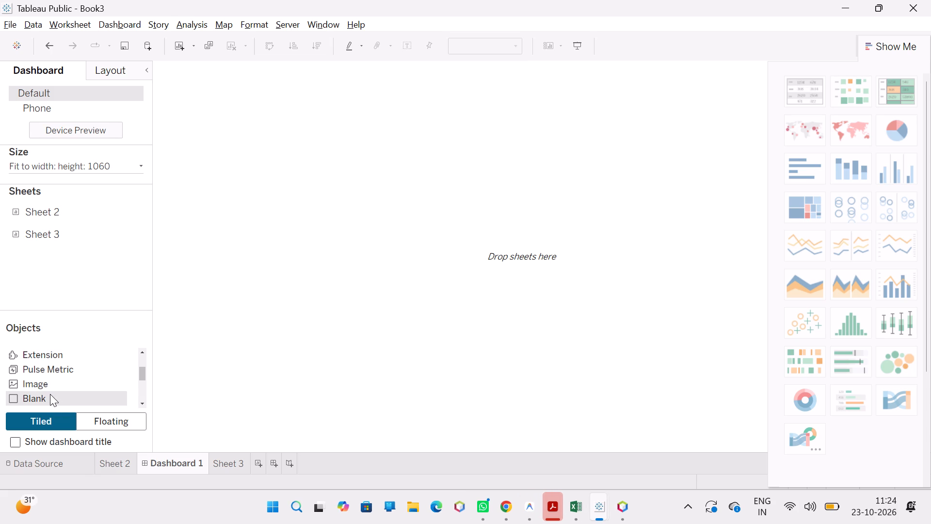
click(50, 394)
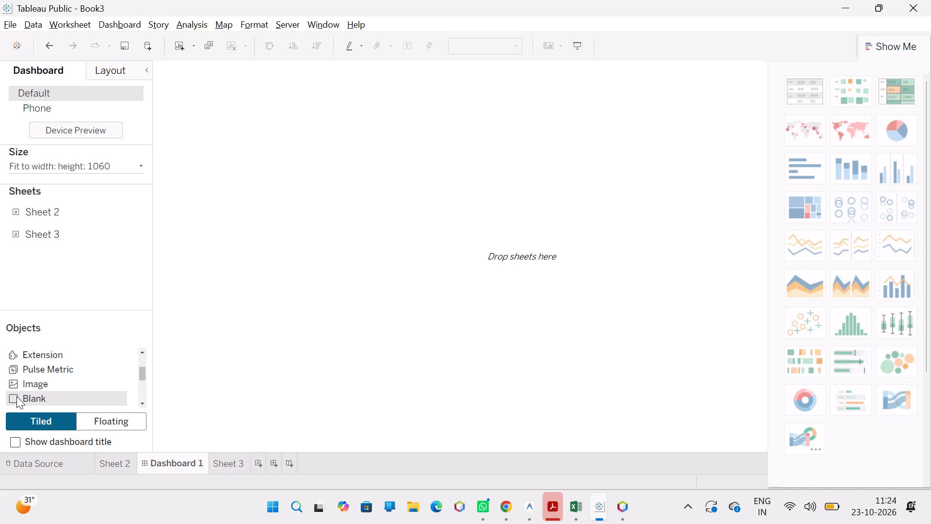
click(16, 396)
double_click(16, 396)
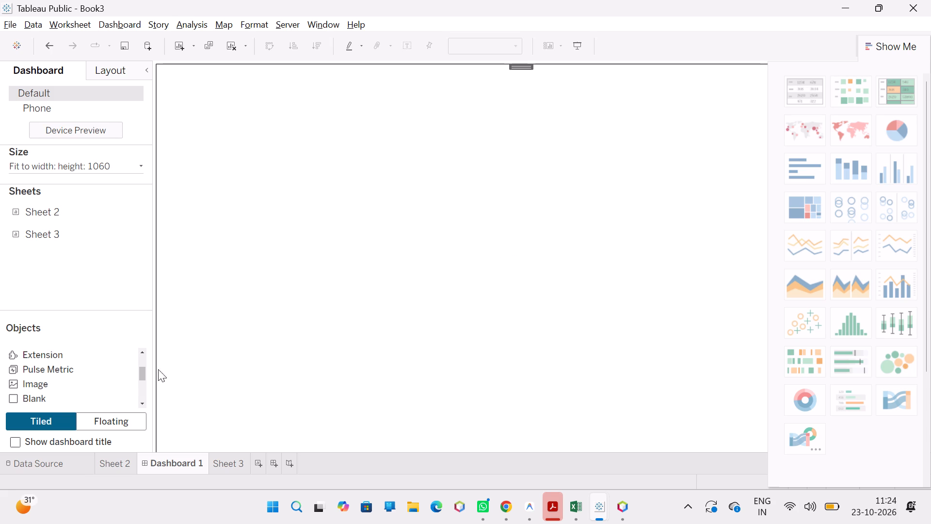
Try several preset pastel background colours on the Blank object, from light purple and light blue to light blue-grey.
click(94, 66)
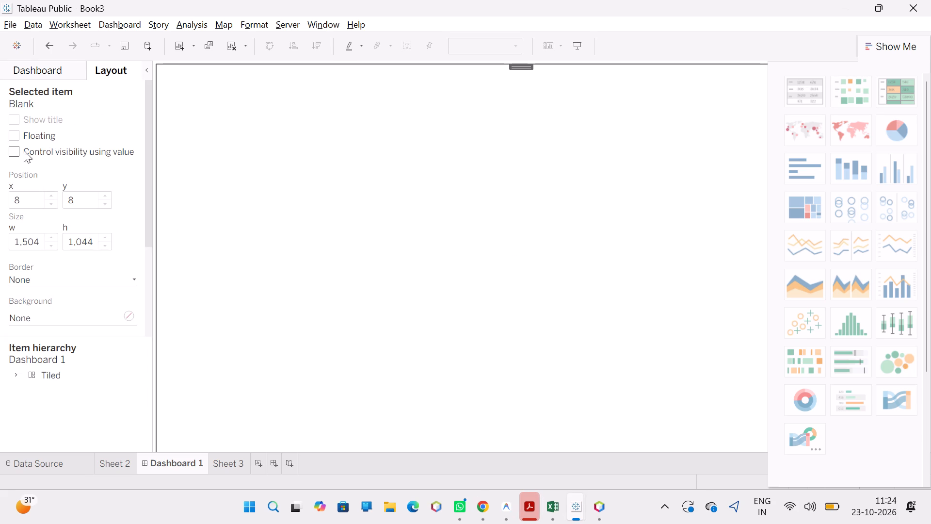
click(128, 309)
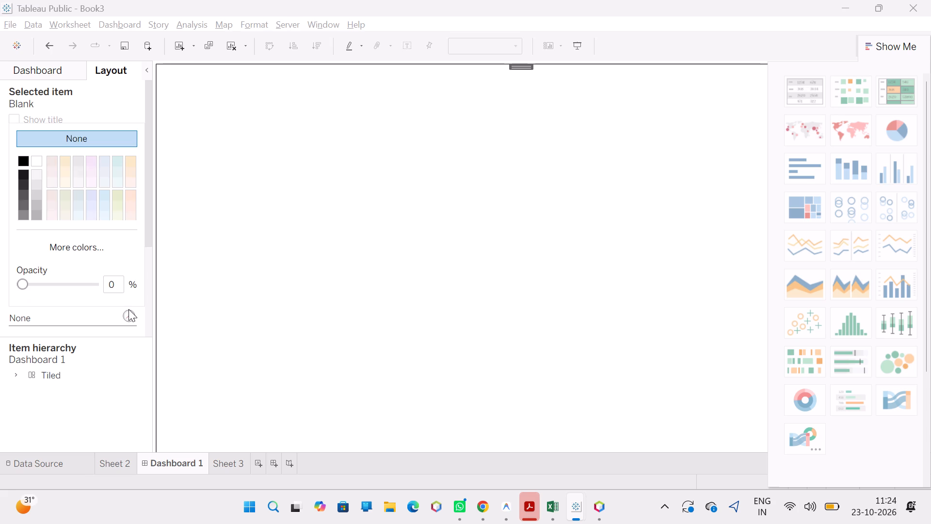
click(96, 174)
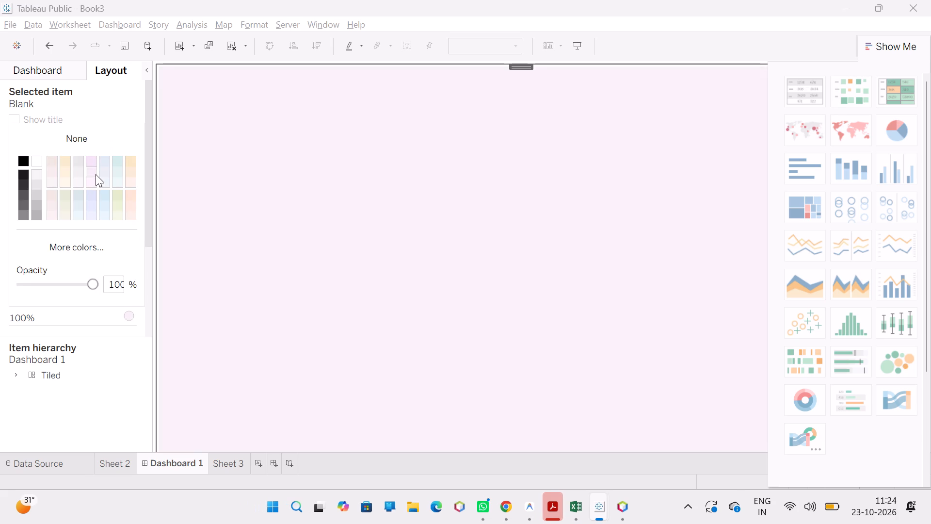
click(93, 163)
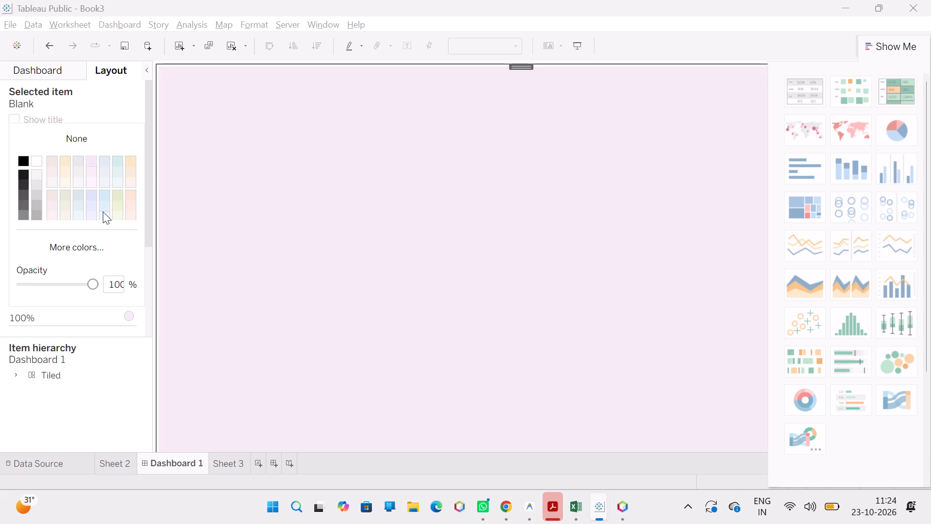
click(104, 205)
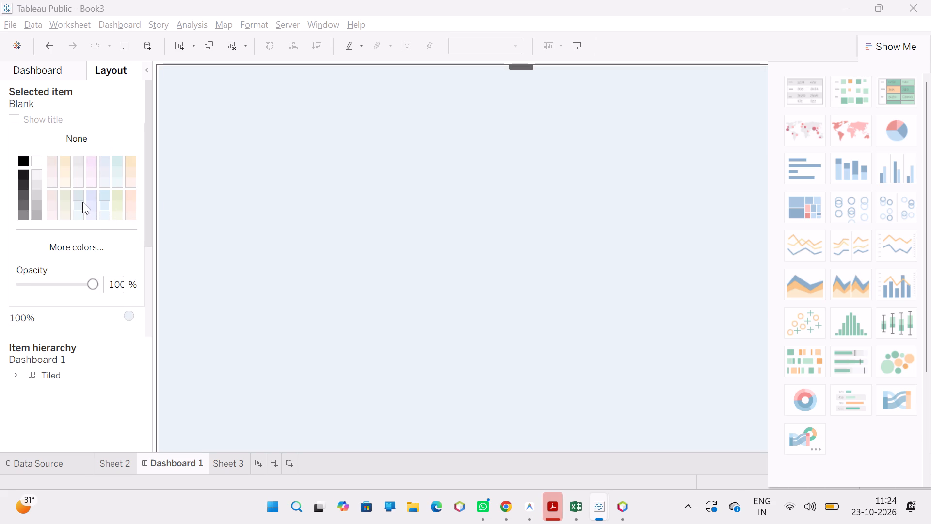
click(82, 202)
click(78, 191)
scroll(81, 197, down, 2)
Try the dark preset shades as the Blank object's background, choose a mid-dark grey and set its opacity to 44%.
click(17, 181)
click(19, 182)
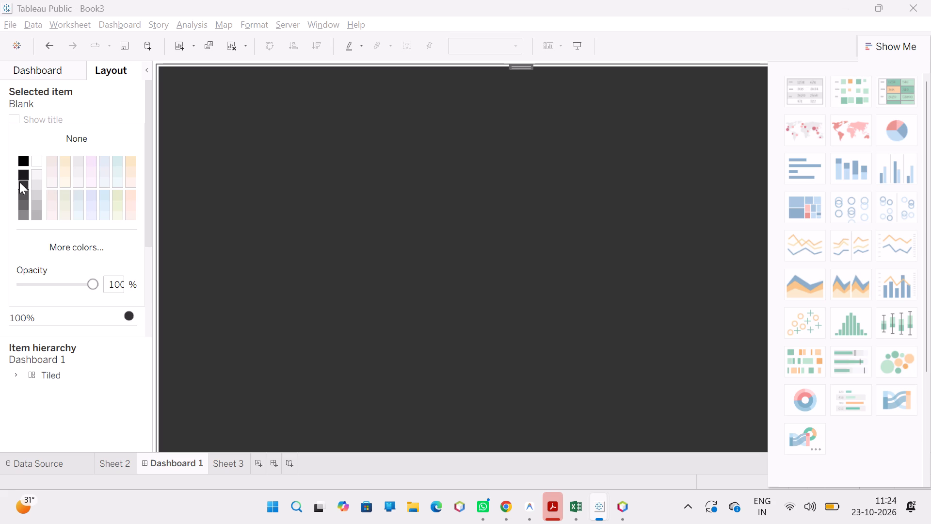
click(23, 173)
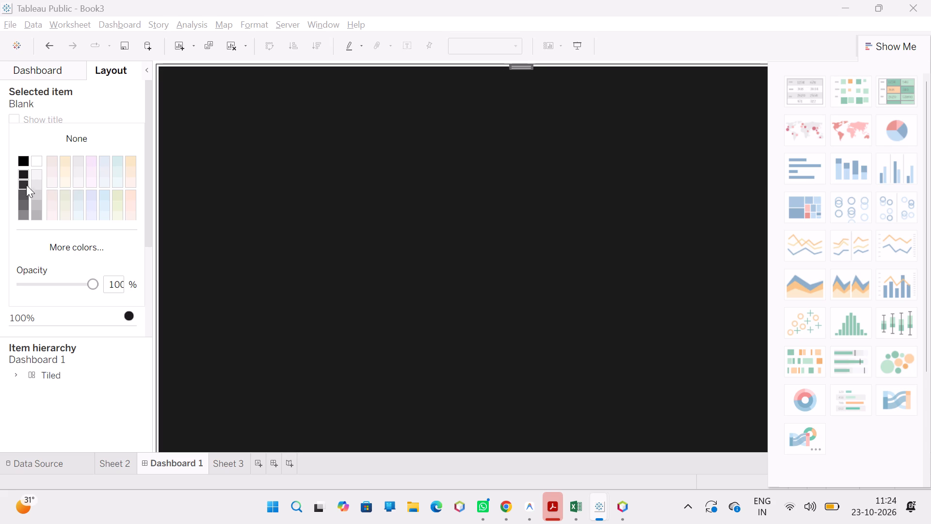
click(25, 195)
click(25, 203)
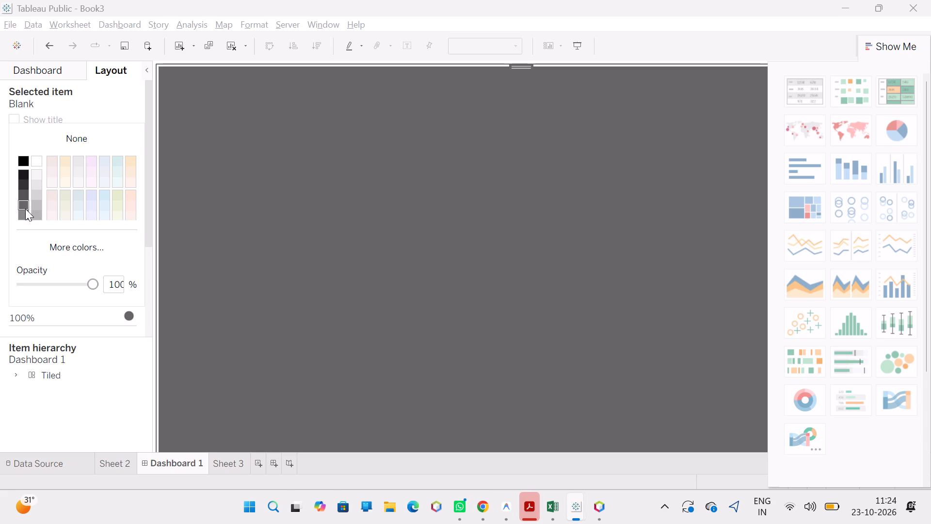
click(25, 209)
scroll(75, 196, down, 1)
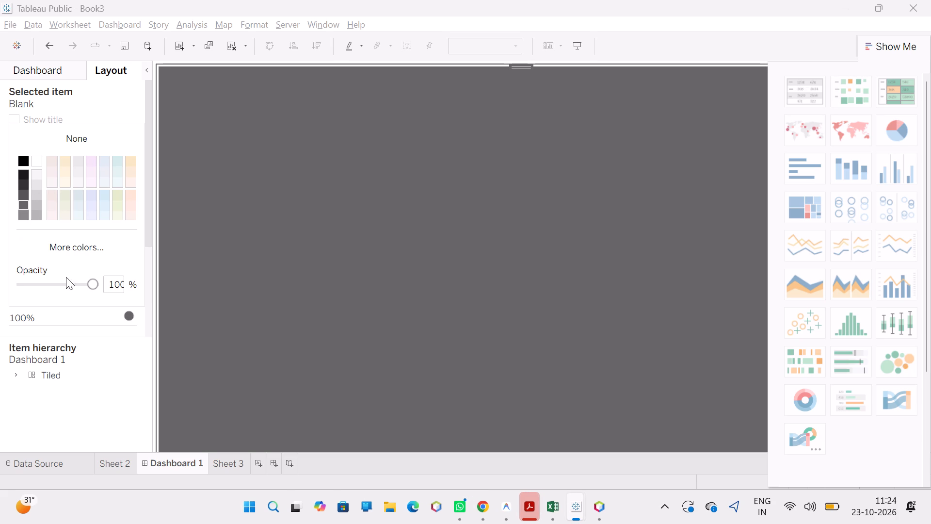
click(60, 283)
click(53, 284)
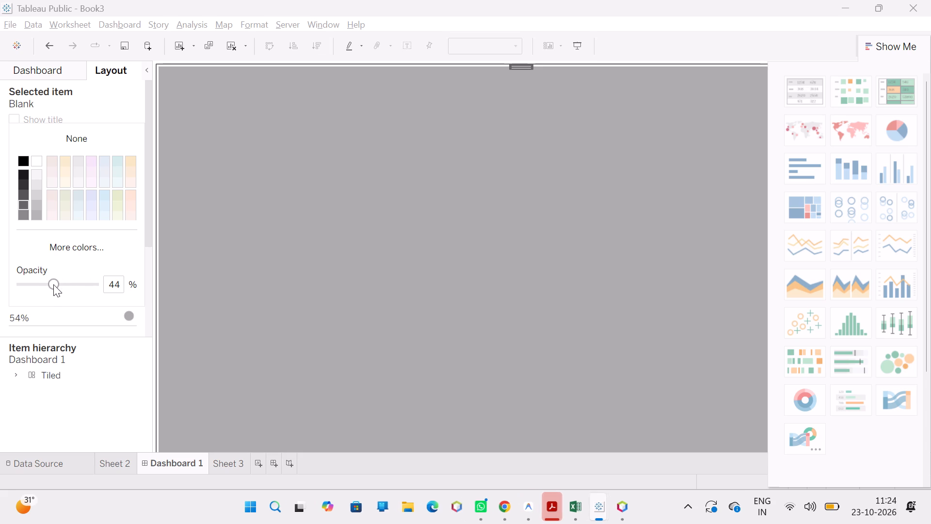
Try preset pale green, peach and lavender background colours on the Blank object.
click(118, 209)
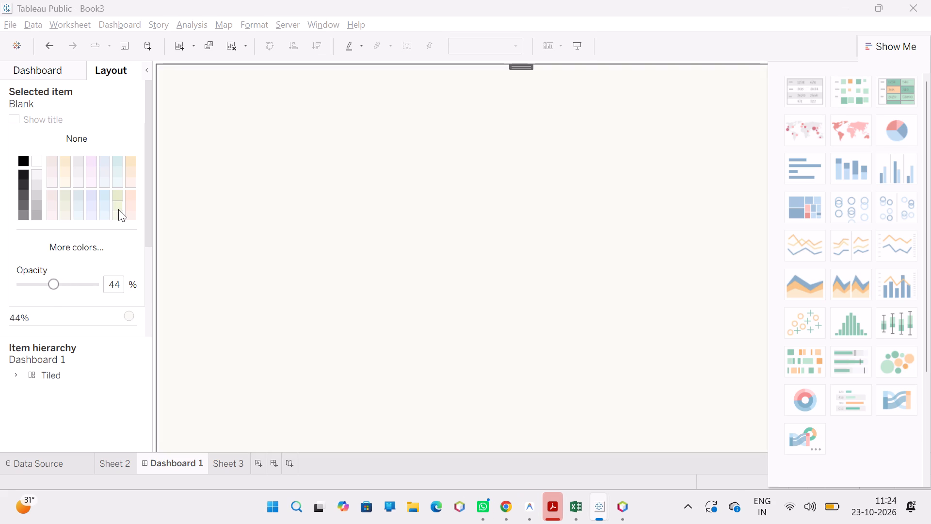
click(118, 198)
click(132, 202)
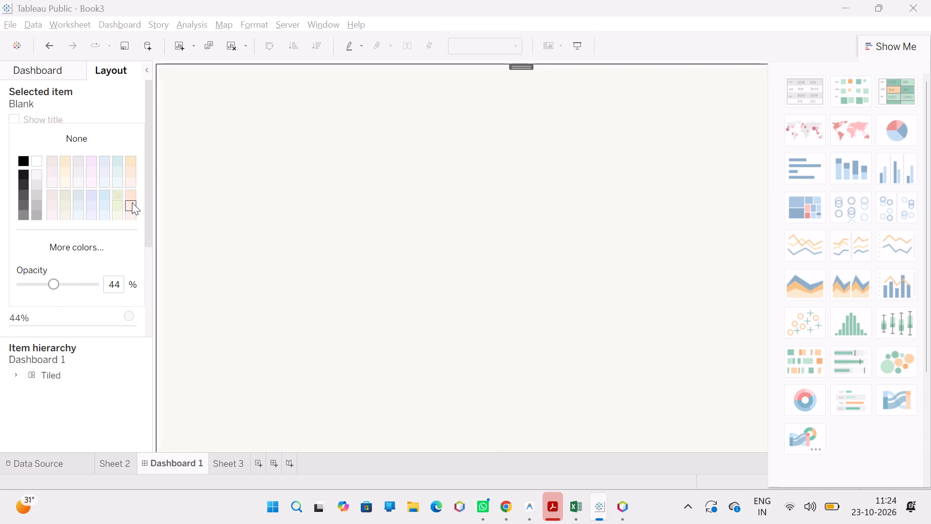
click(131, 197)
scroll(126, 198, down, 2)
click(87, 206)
Set the Blank object's background to the custom pink #ffaaff.
click(74, 246)
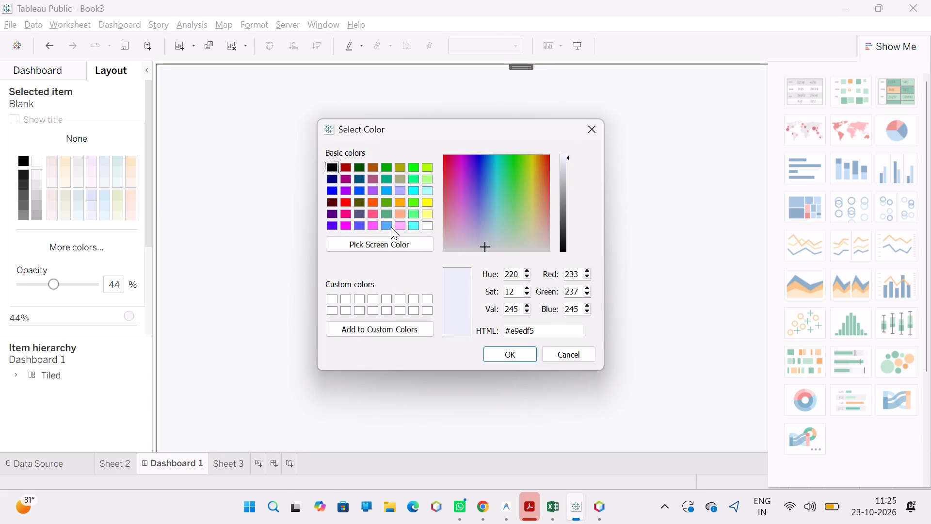
click(386, 224)
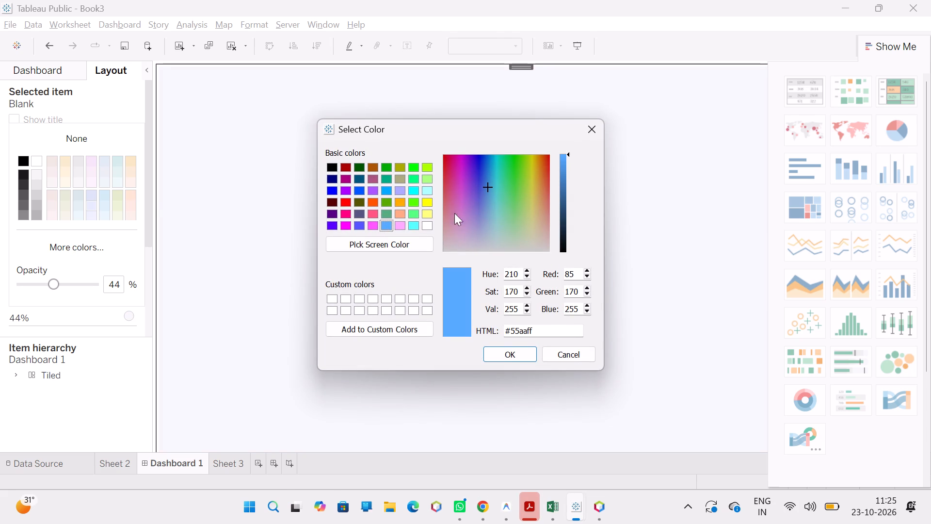
click(401, 228)
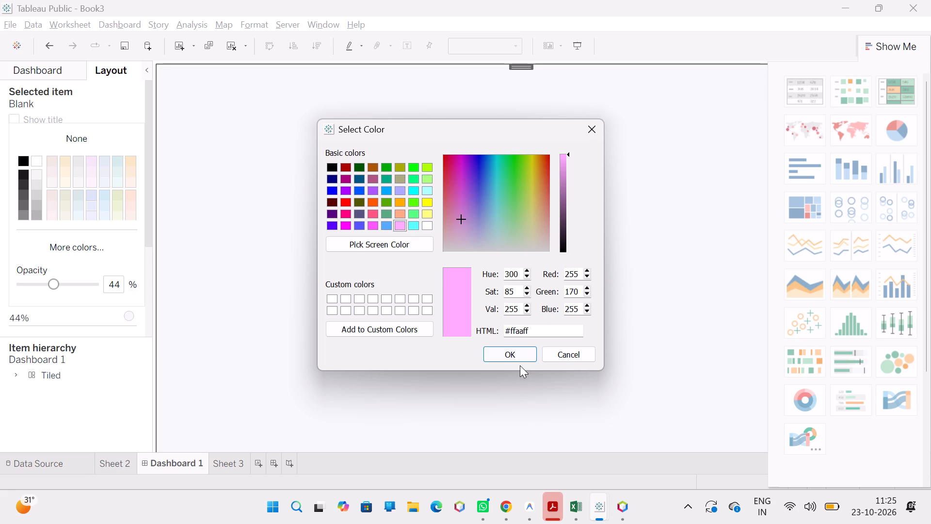
click(513, 359)
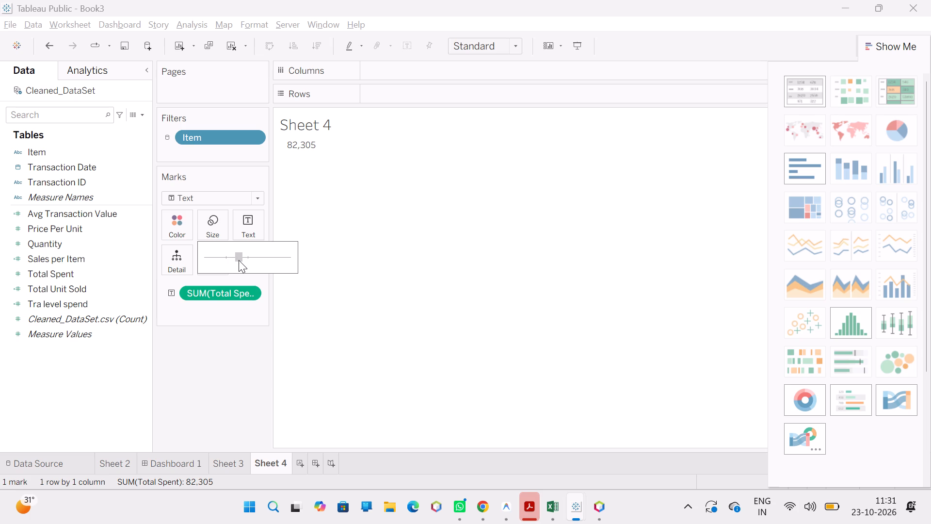
click(243, 260)
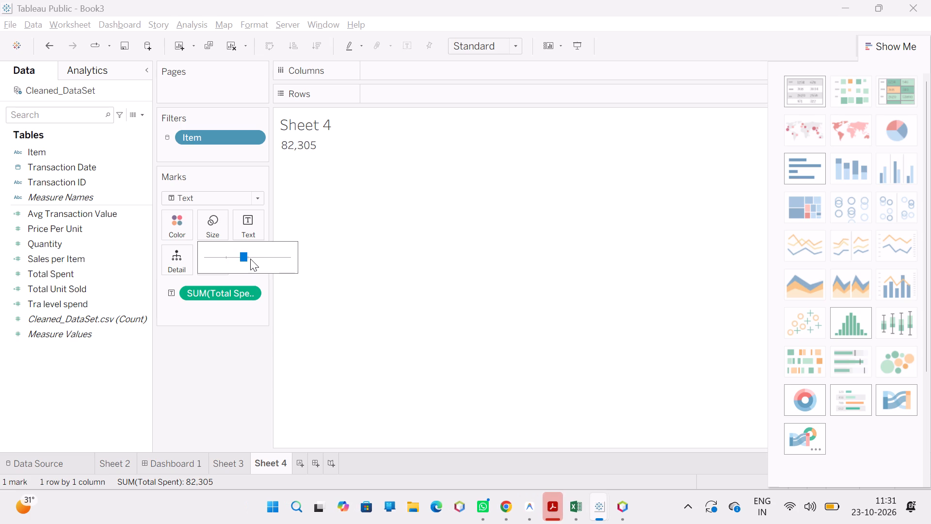
click(250, 259)
click(246, 257)
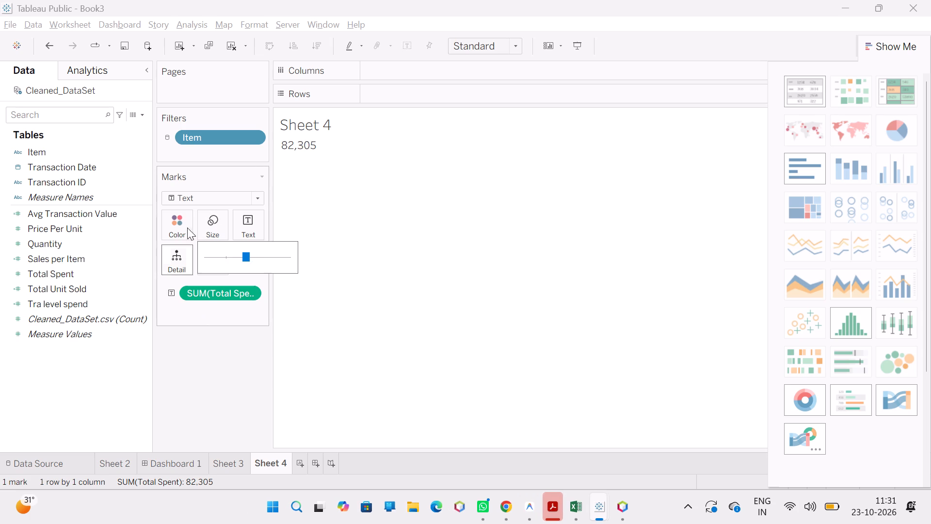
Try a few mark colours for the Total Spent text and keep the darkest orange swatch.
click(185, 213)
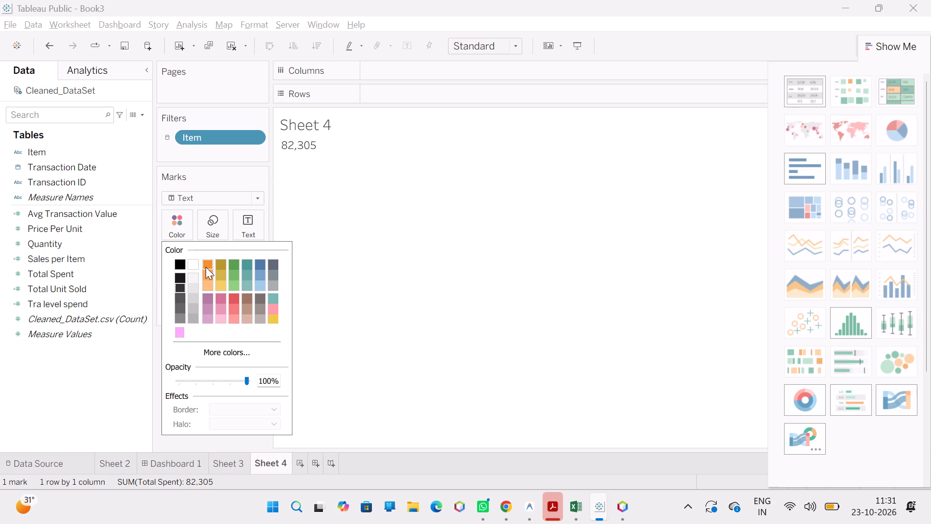
click(206, 267)
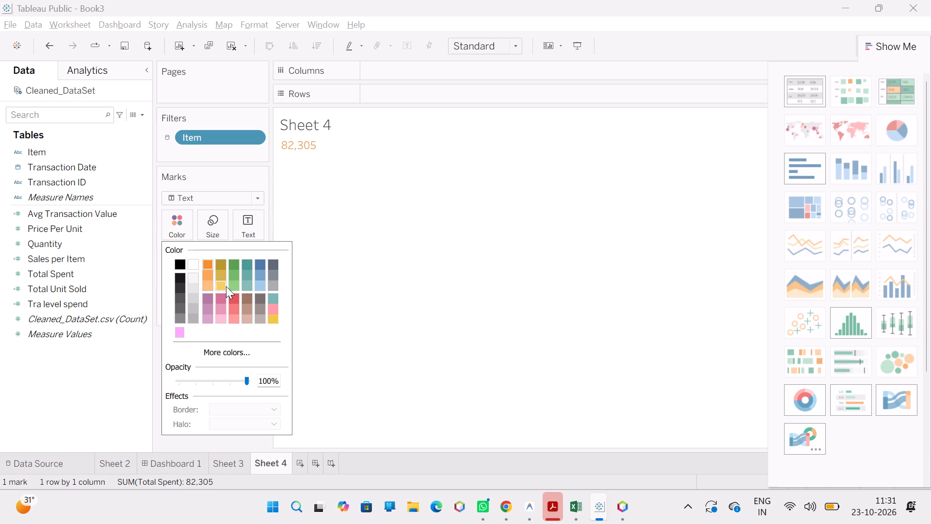
click(226, 286)
click(208, 280)
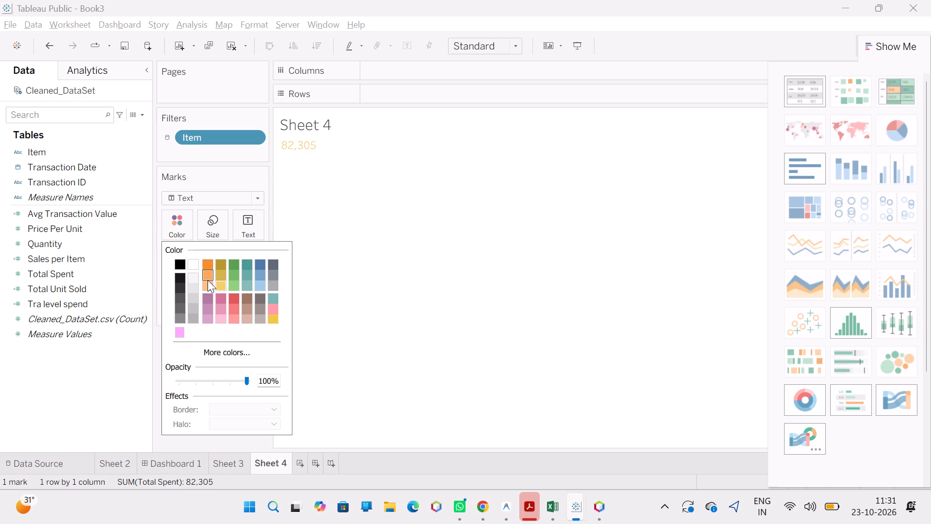
click(207, 265)
click(339, 350)
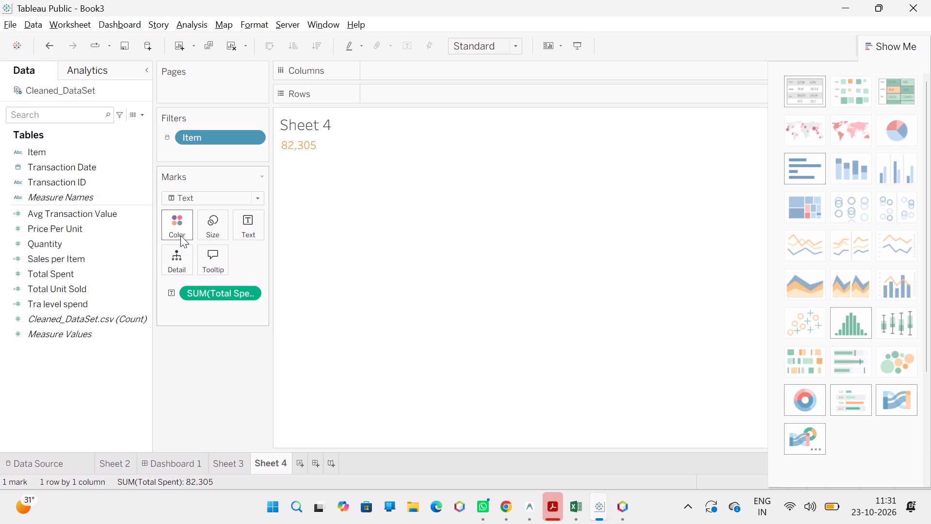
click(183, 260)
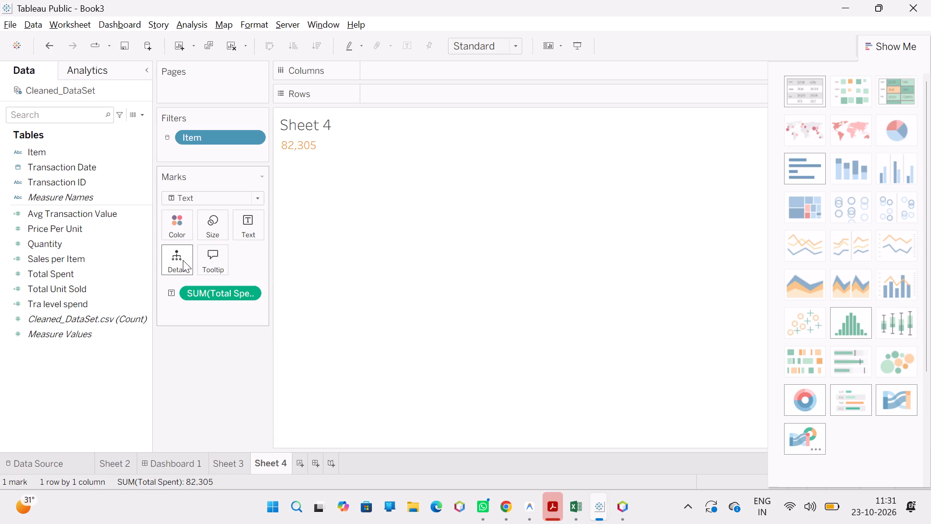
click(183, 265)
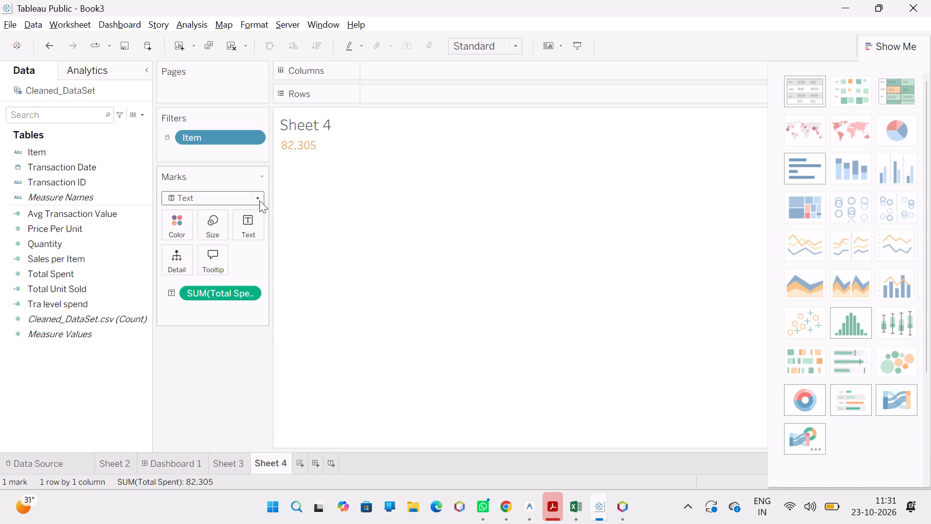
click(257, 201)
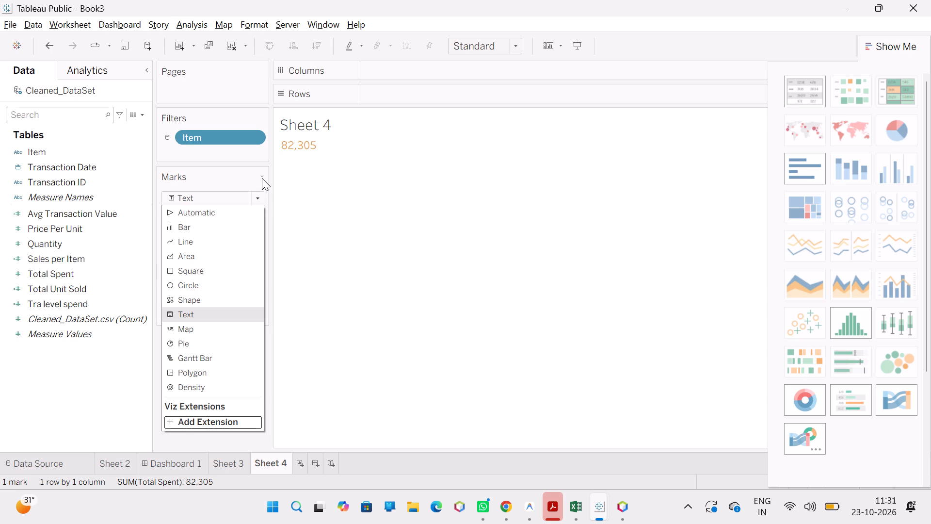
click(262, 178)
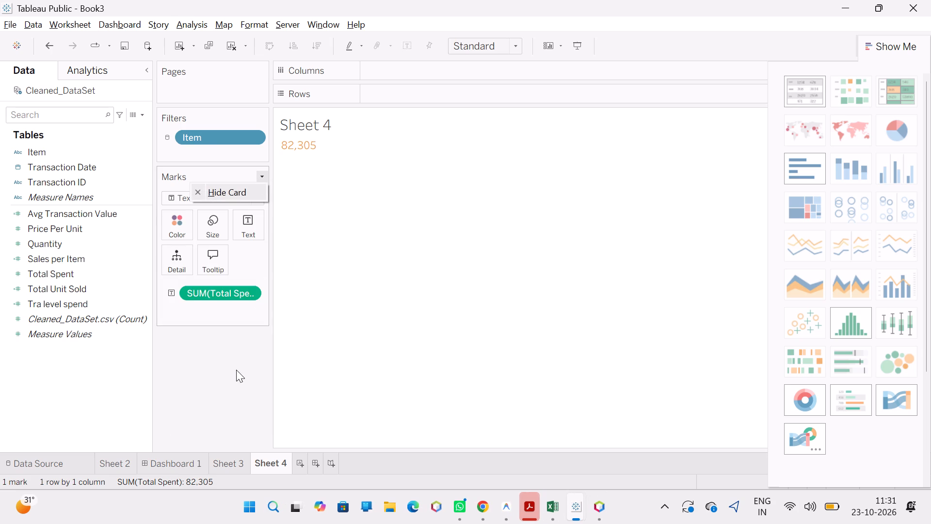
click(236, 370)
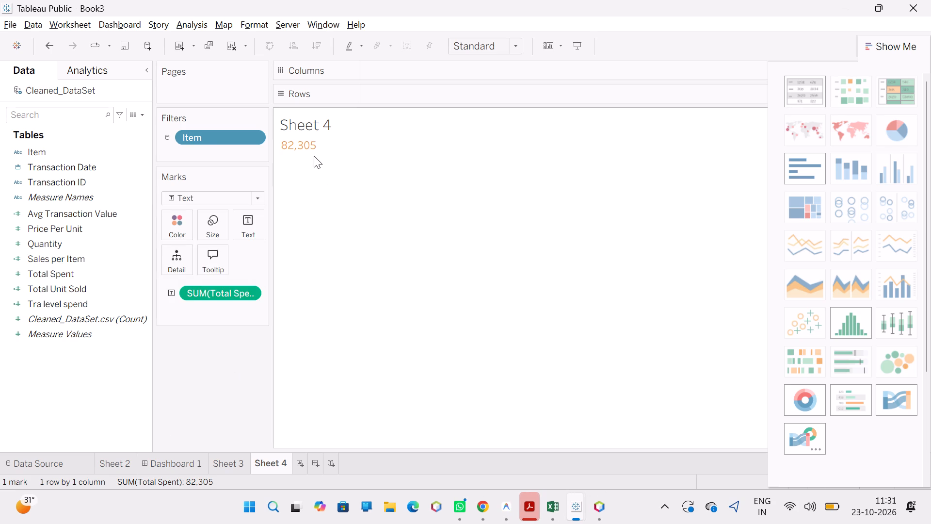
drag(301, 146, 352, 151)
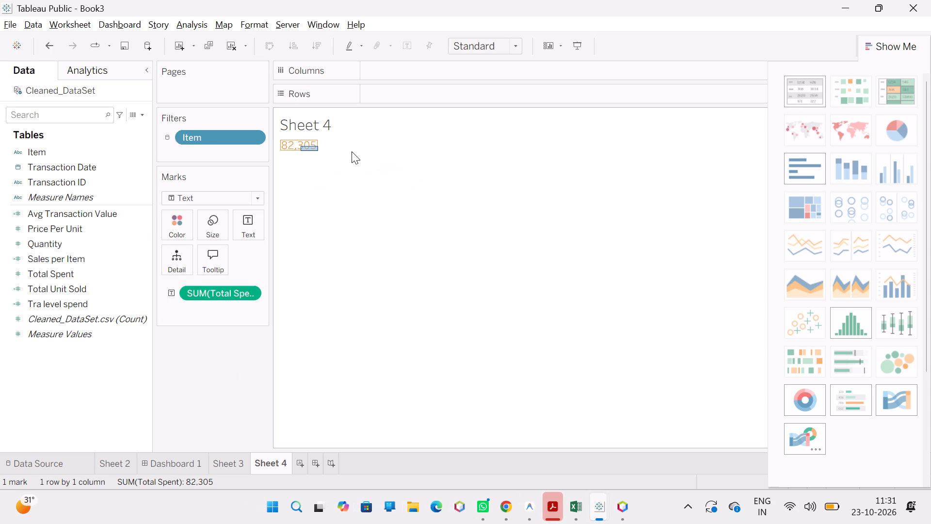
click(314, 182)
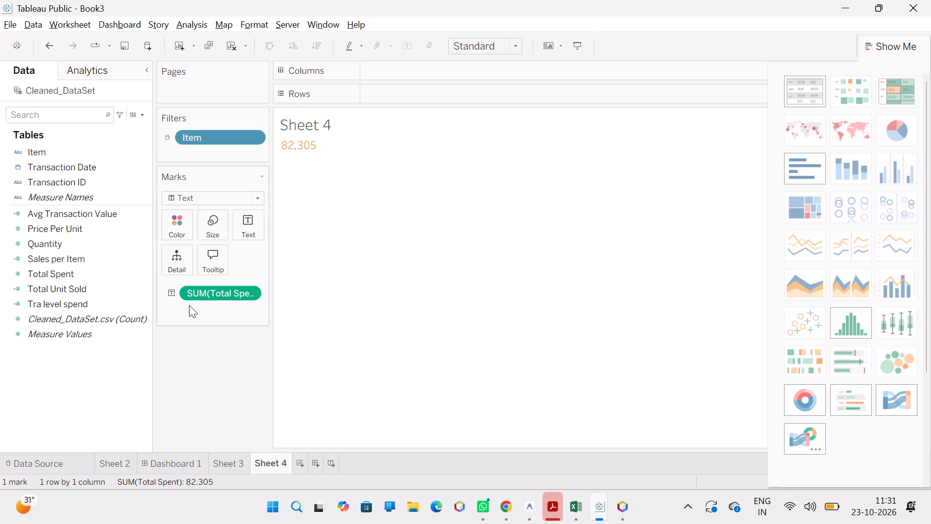
Open the format settings of SUM(Total Spent) and examine its axis and pane options for font, alignment and numbers.
right_click(169, 293)
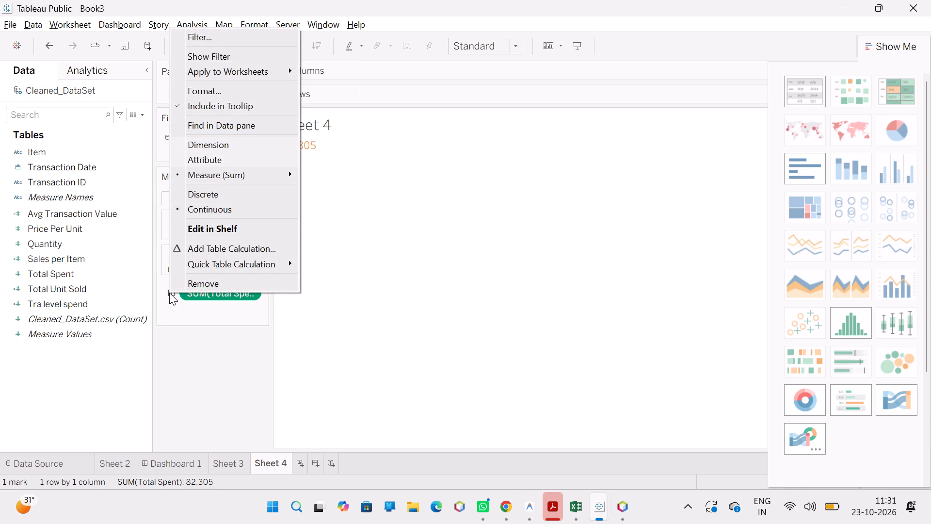
click(240, 87)
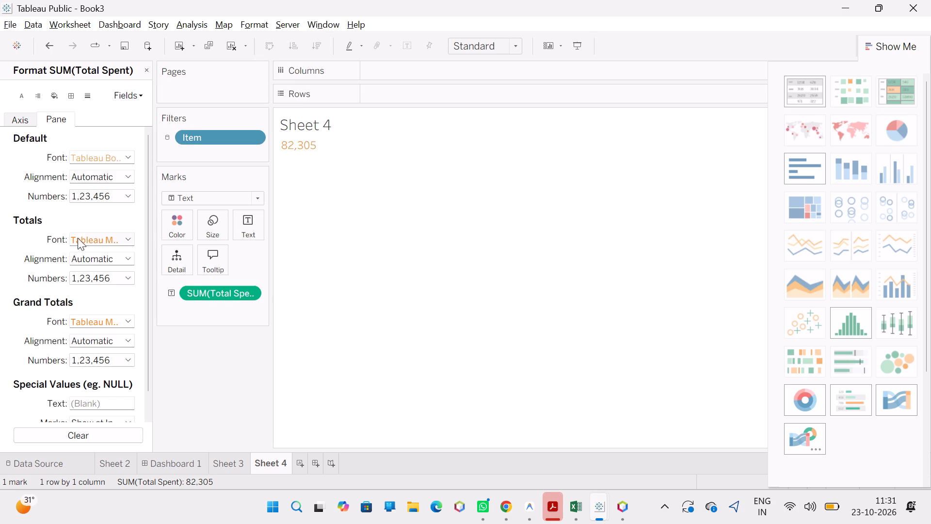
scroll(100, 339, down, 3)
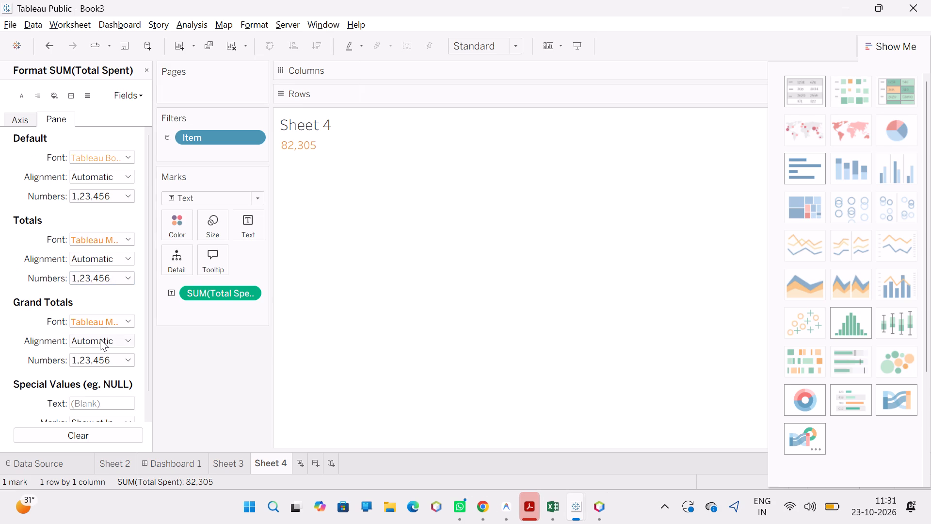
scroll(100, 339, down, 2)
scroll(100, 339, up, 2)
scroll(100, 339, down, 3)
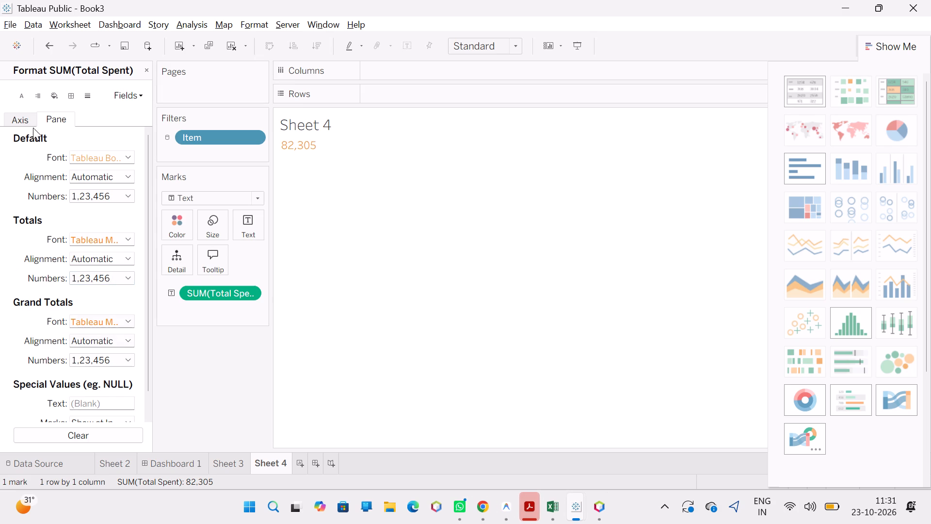
click(29, 119)
click(44, 121)
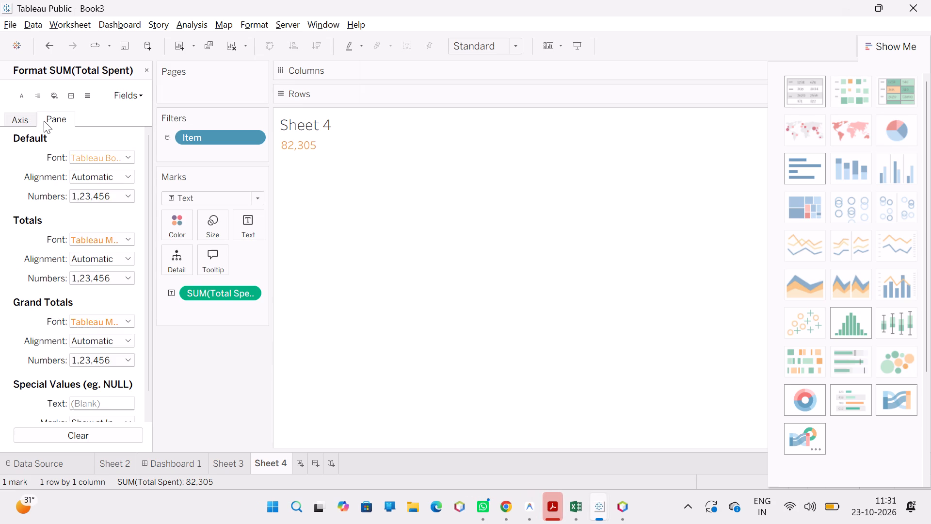
Examine the worksheet's shading, font, border and alignment format settings, including the alignment options for rows and columns.
click(52, 98)
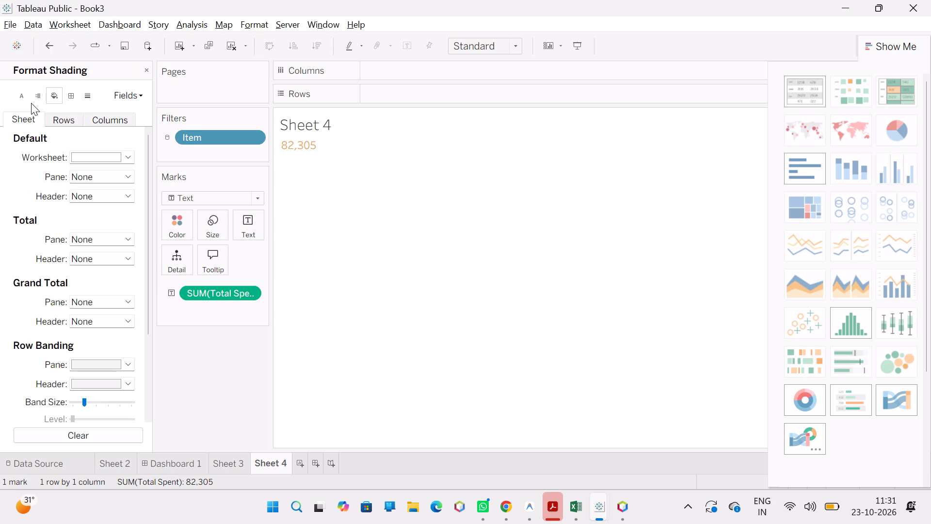
click(20, 96)
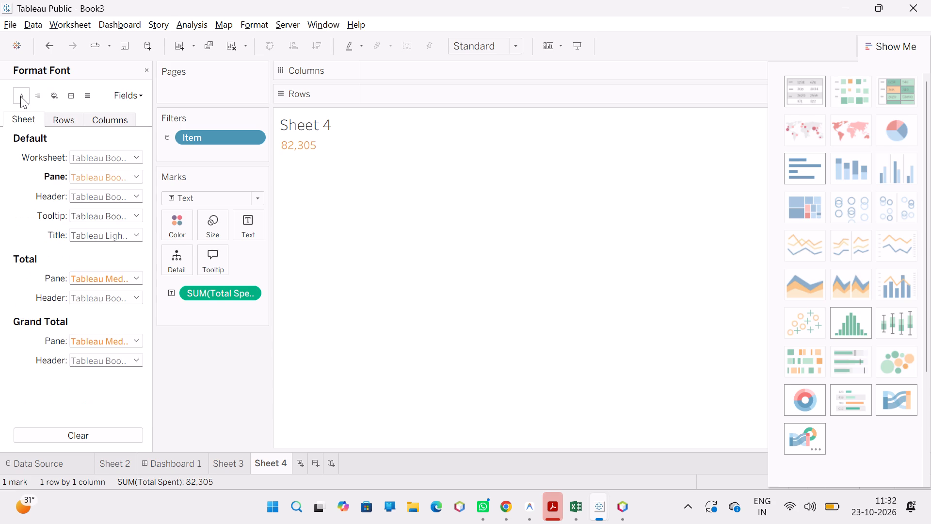
click(85, 99)
click(65, 98)
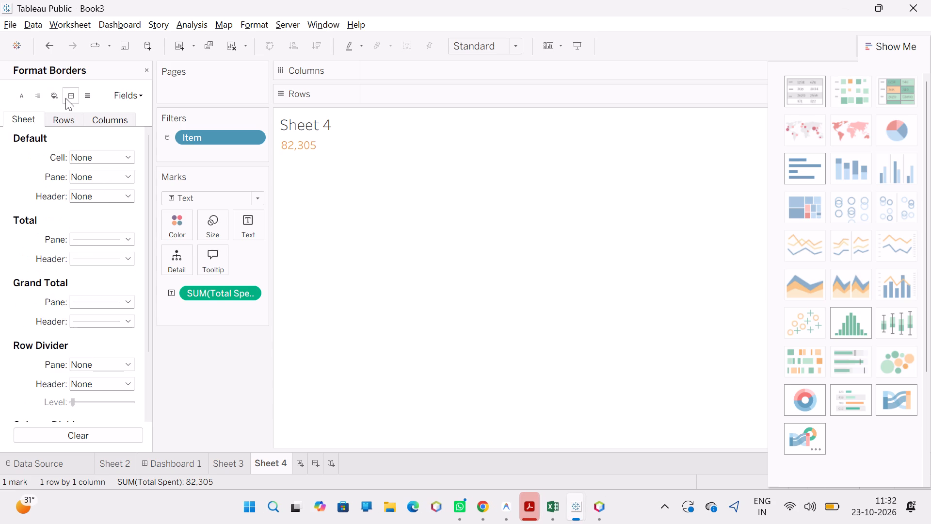
click(53, 98)
click(40, 97)
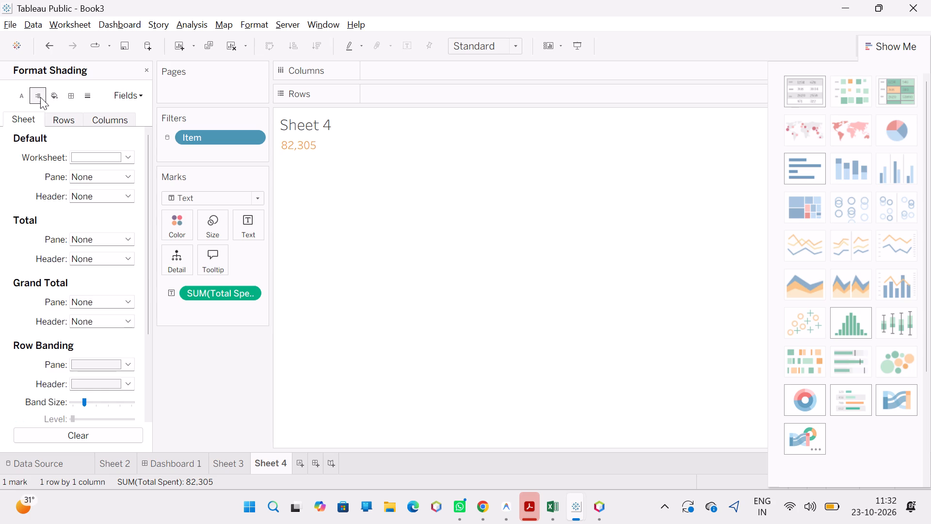
click(62, 117)
click(84, 124)
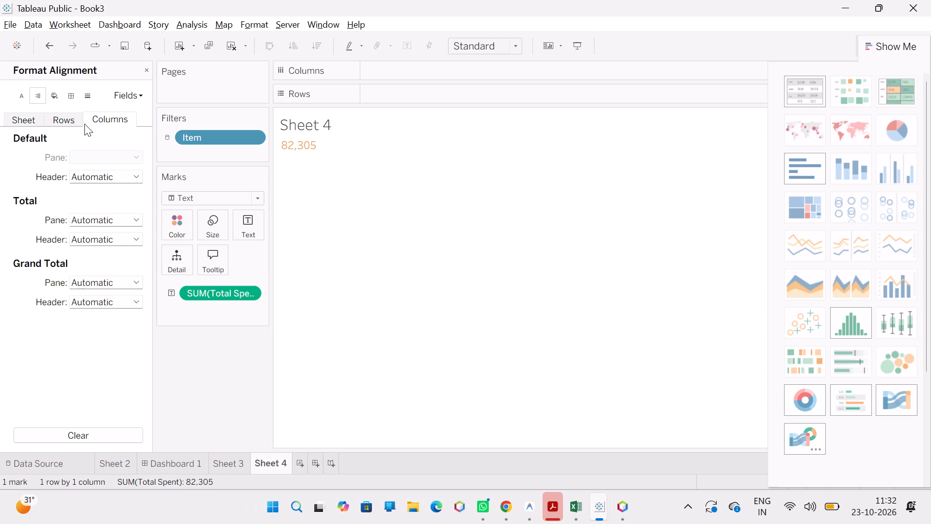
Close the alignment format settings of Sheet 4.
click(148, 73)
click(482, 275)
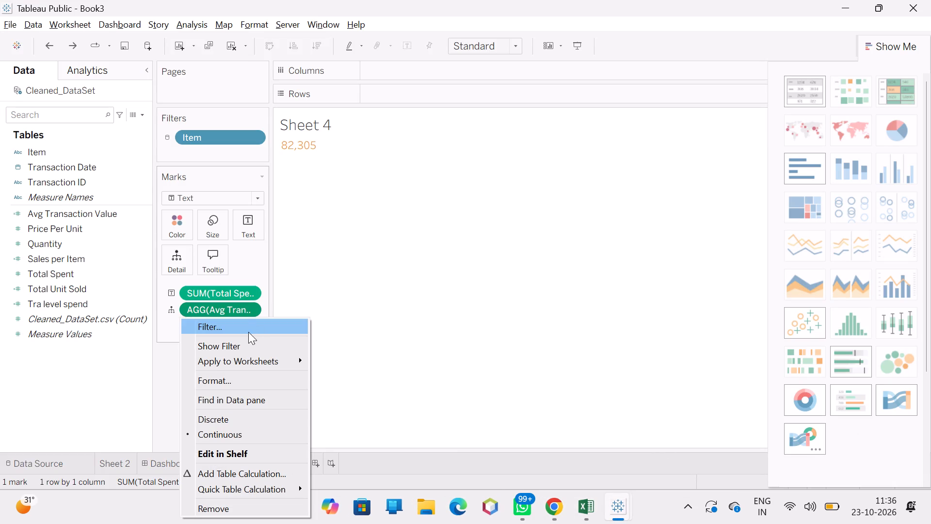
click(244, 504)
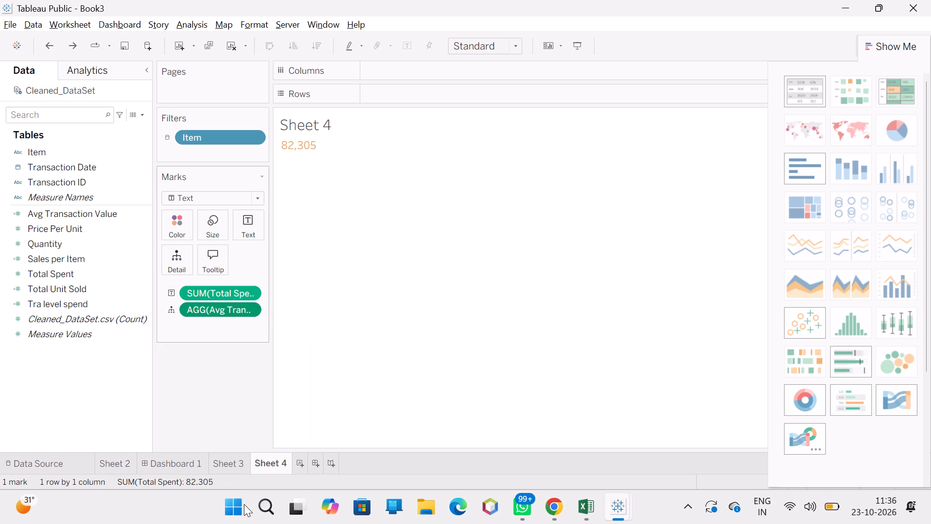
click(325, 268)
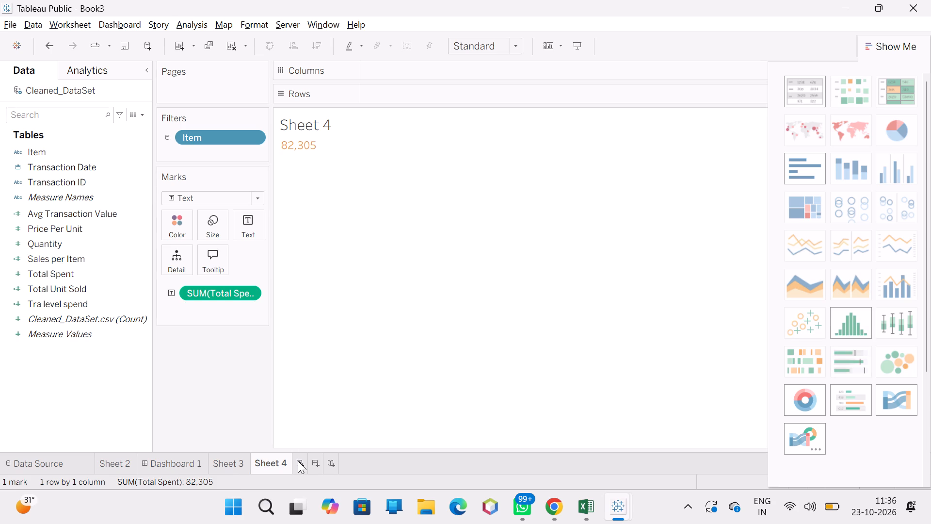
Add a new blank worksheet after Sheet 4.
click(298, 461)
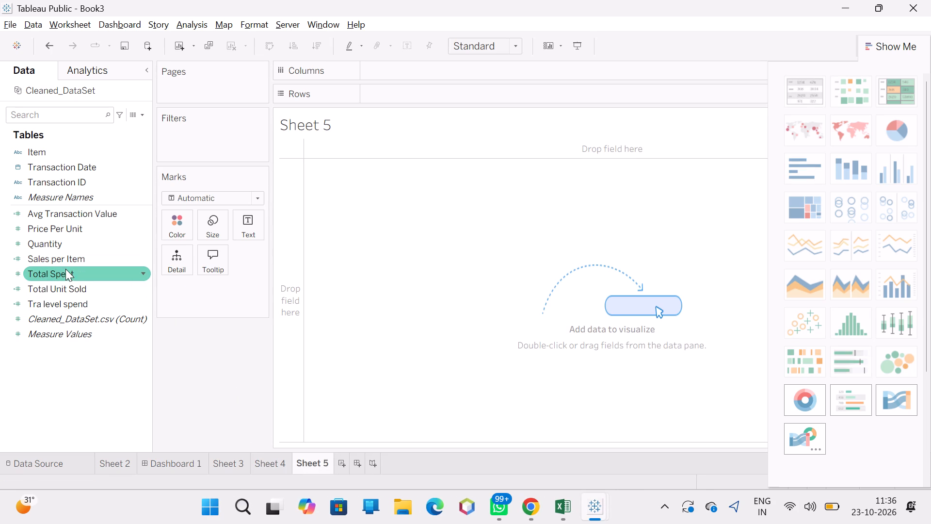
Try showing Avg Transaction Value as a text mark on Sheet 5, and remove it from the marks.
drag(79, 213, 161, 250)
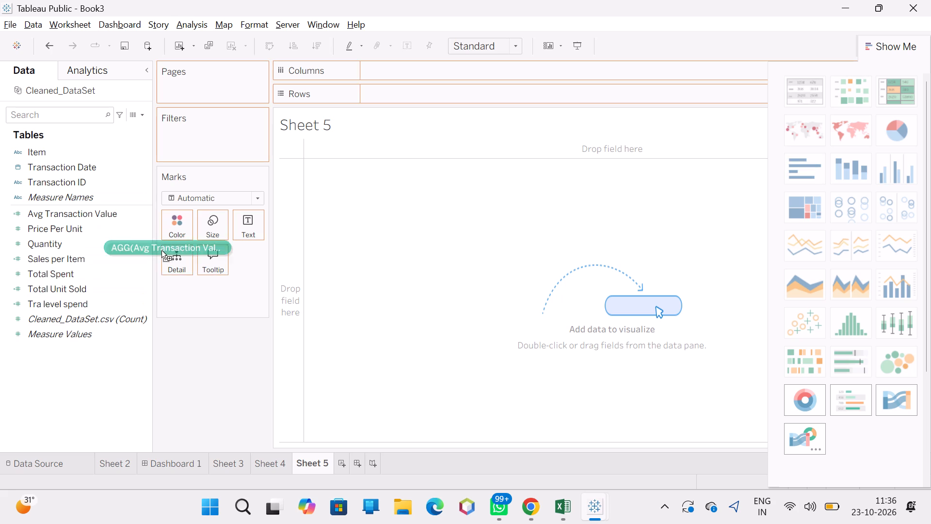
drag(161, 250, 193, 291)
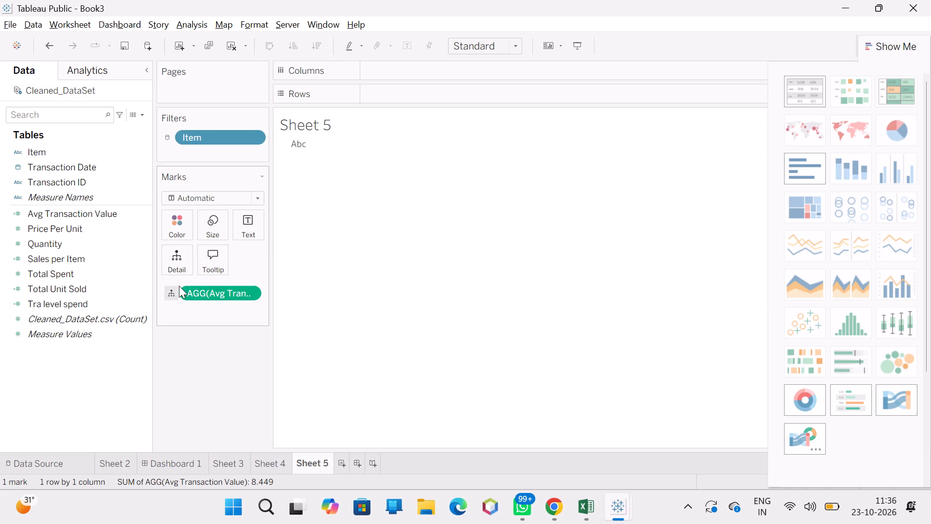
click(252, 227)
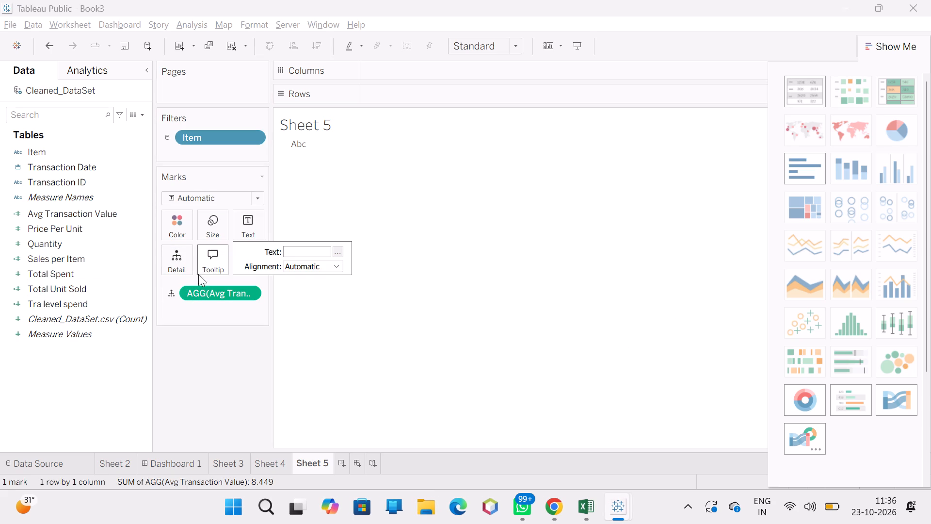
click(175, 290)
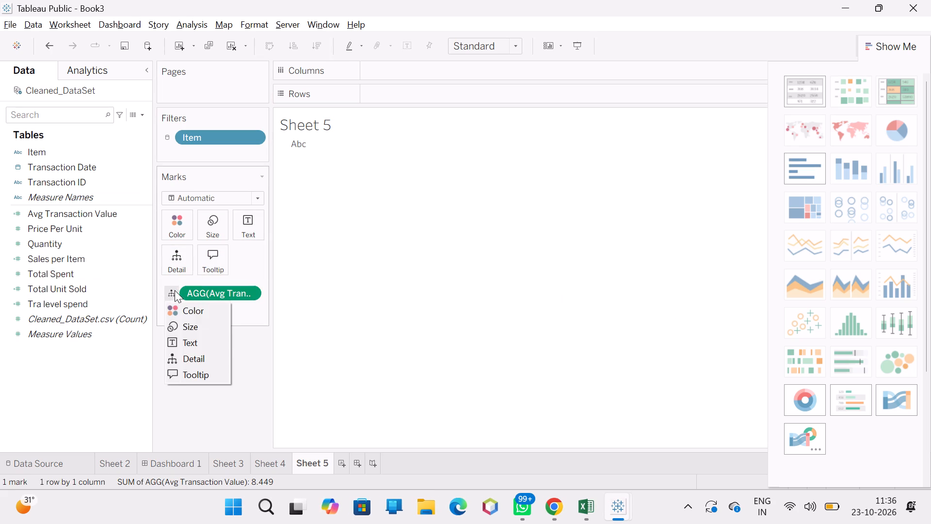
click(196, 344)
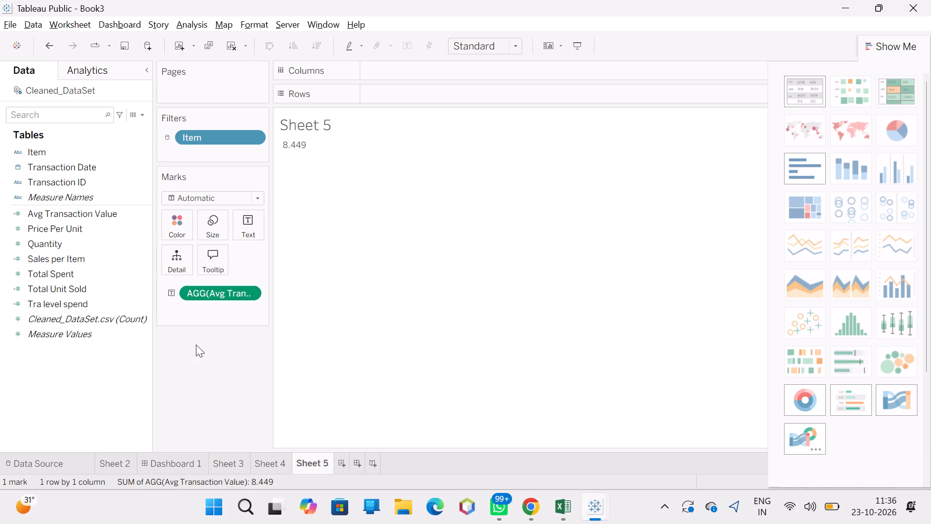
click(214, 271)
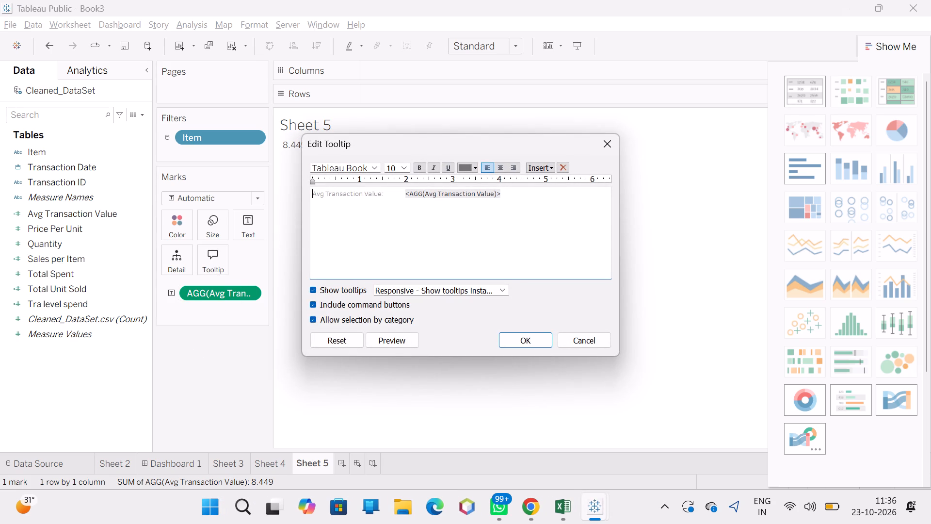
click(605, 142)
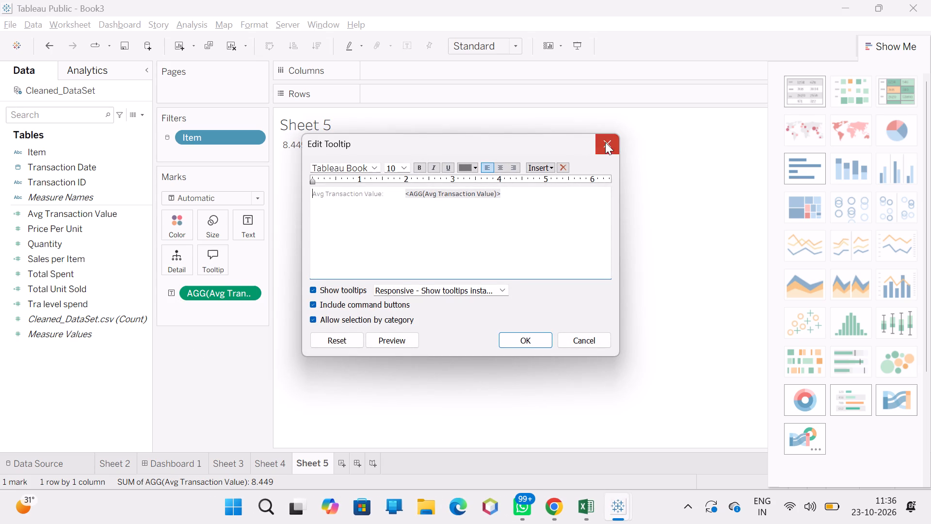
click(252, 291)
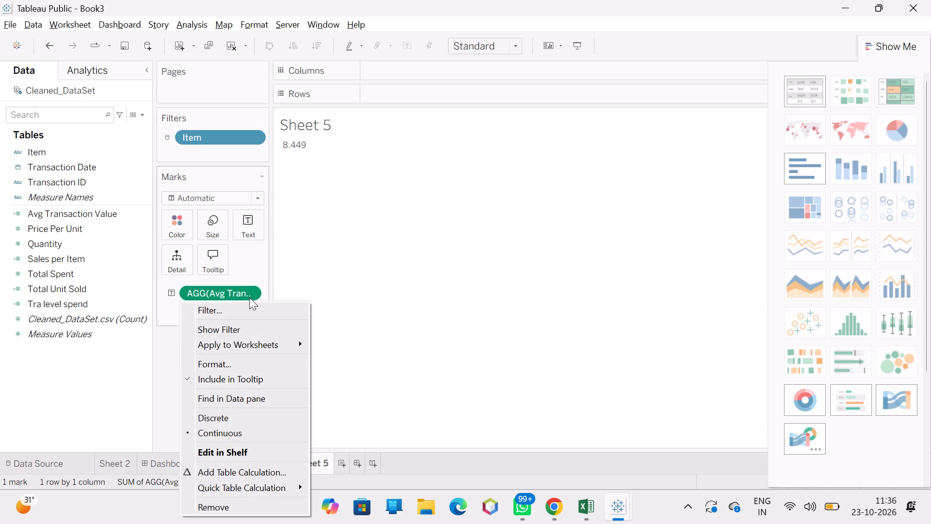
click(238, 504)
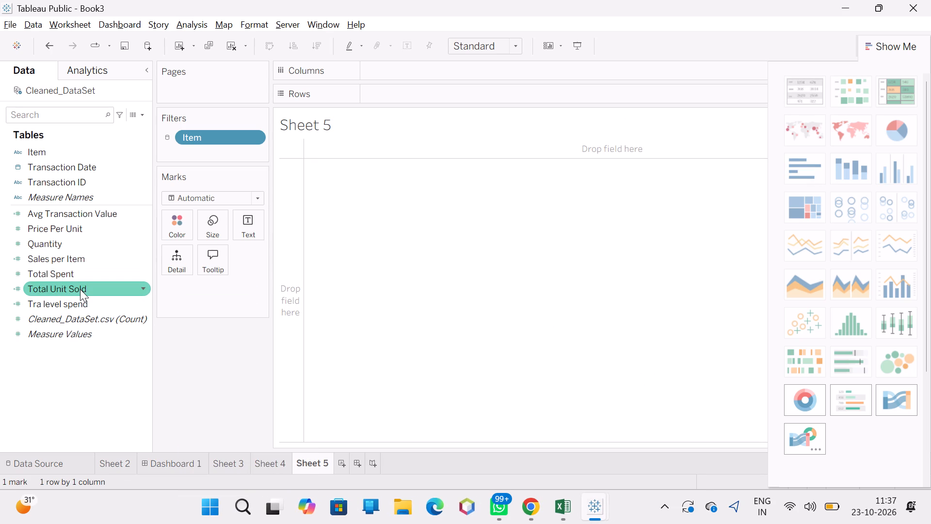
Add Total Unit Sold to Sheet 5's marks and display it as text.
drag(80, 289, 193, 293)
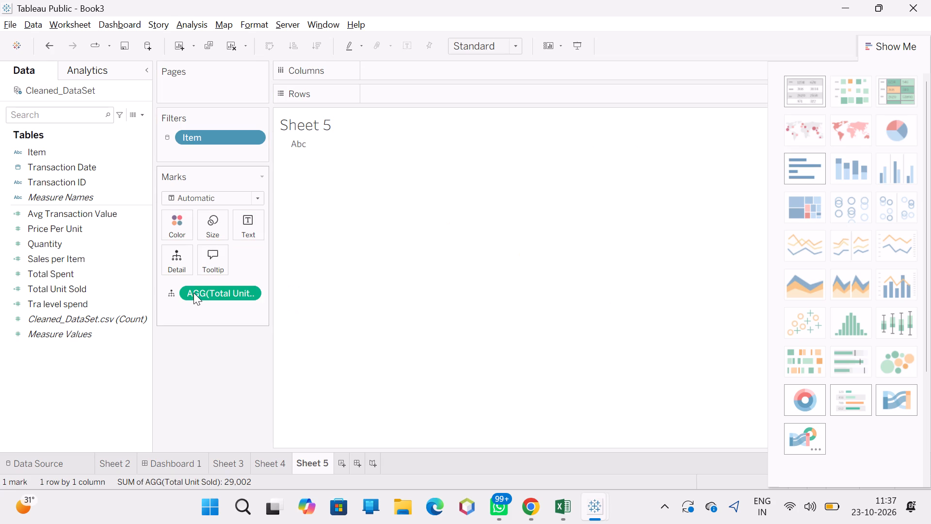
click(249, 291)
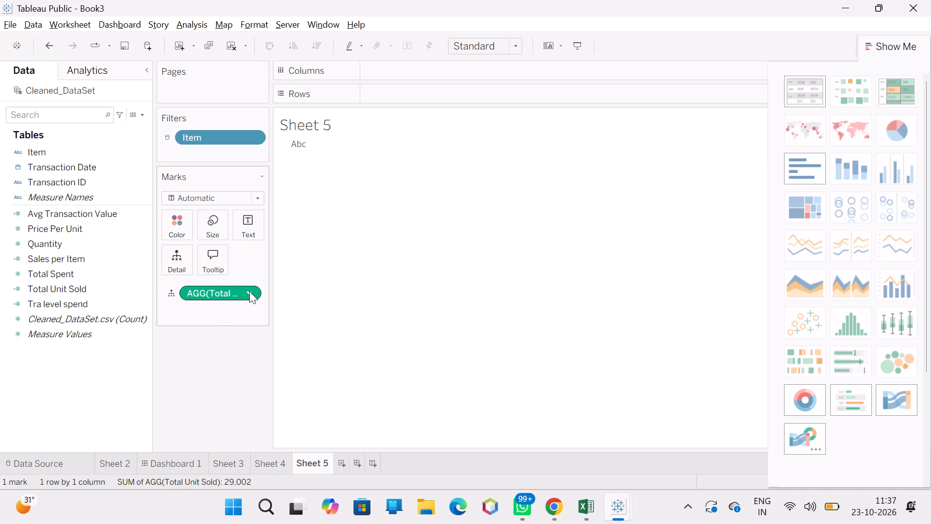
click(172, 295)
click(190, 338)
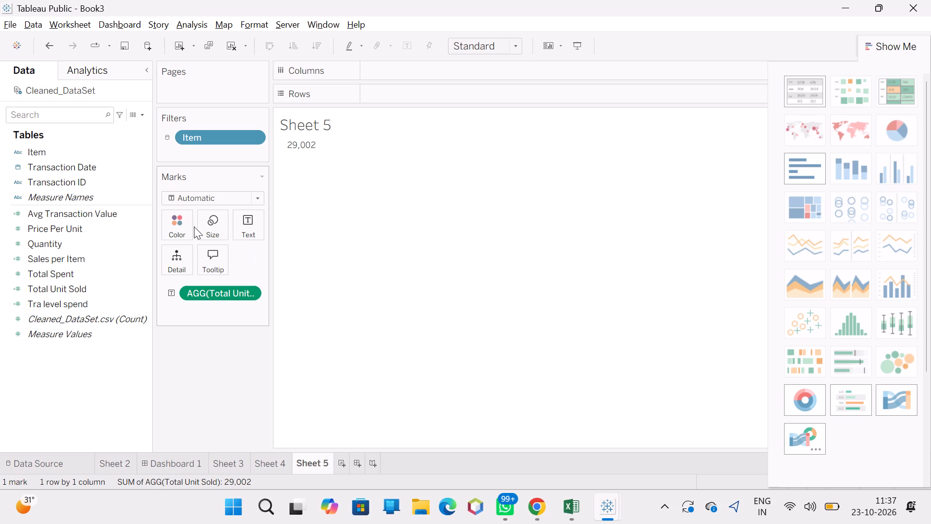
Color the Total Unit Sold value on Sheet 5 pink at 100% opacity.
click(172, 225)
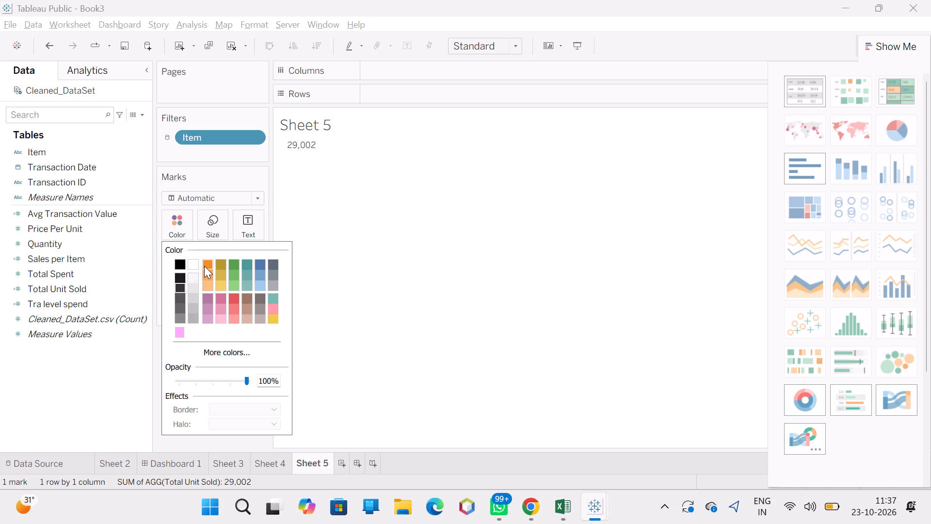
click(205, 265)
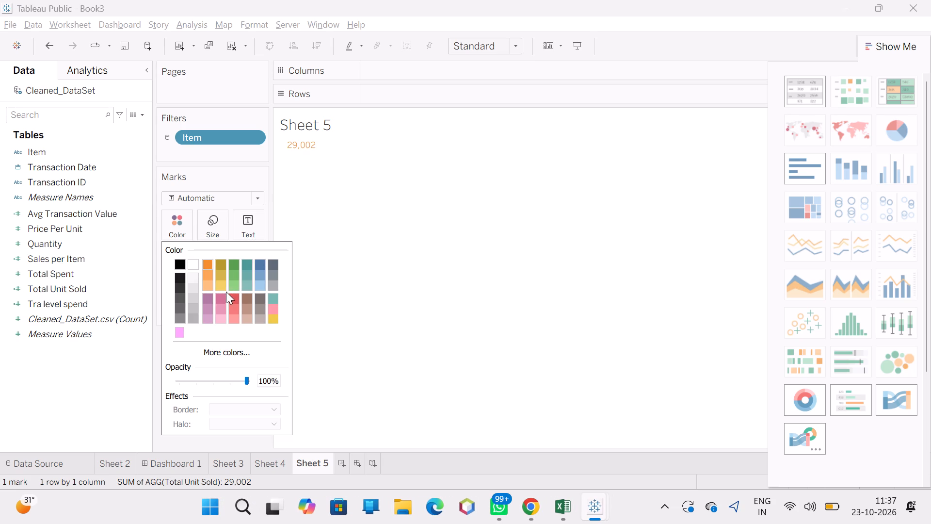
click(219, 298)
click(196, 300)
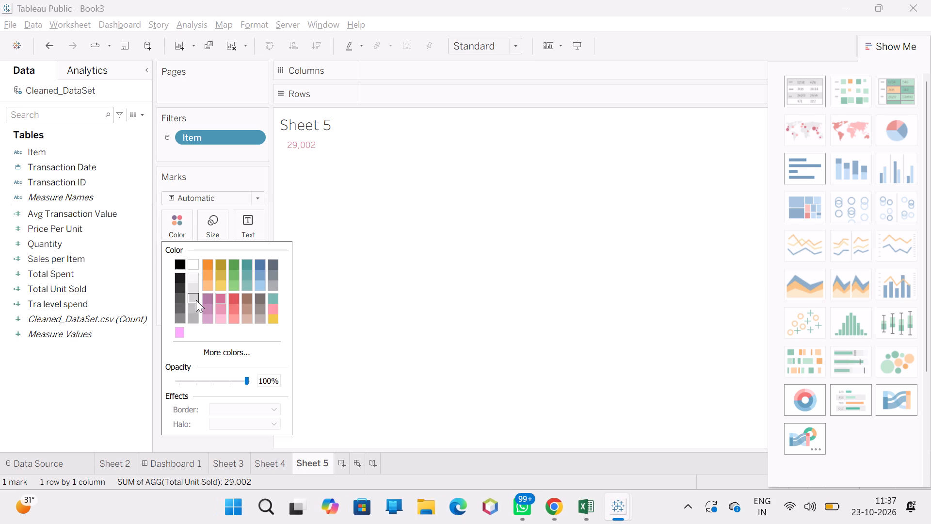
click(217, 300)
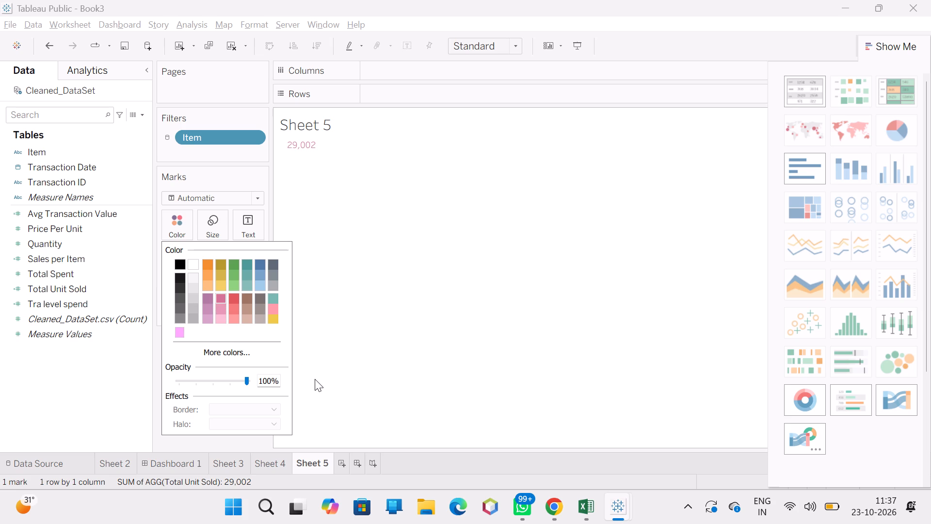
click(232, 380)
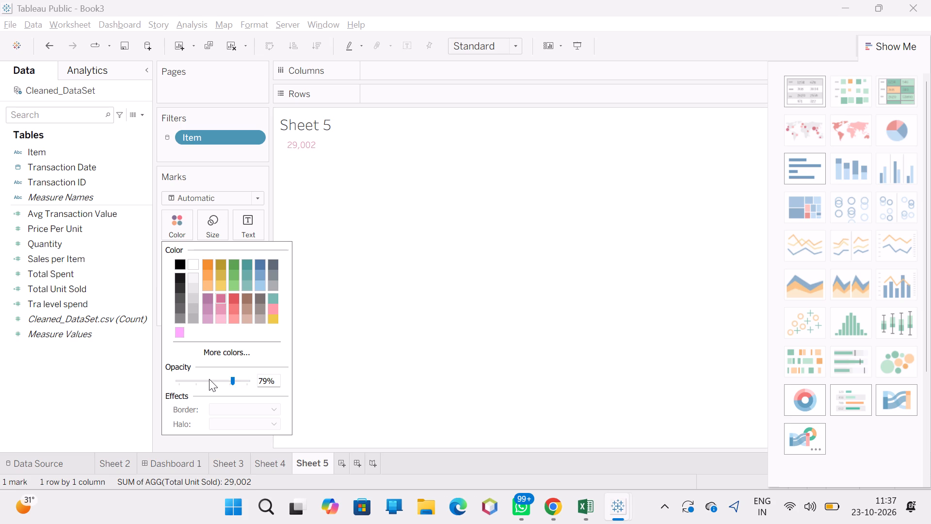
click(209, 379)
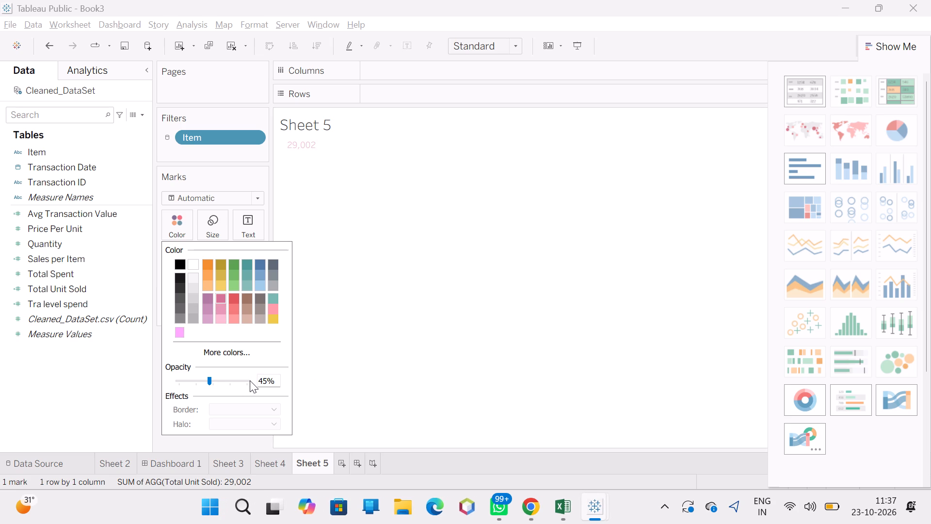
click(250, 380)
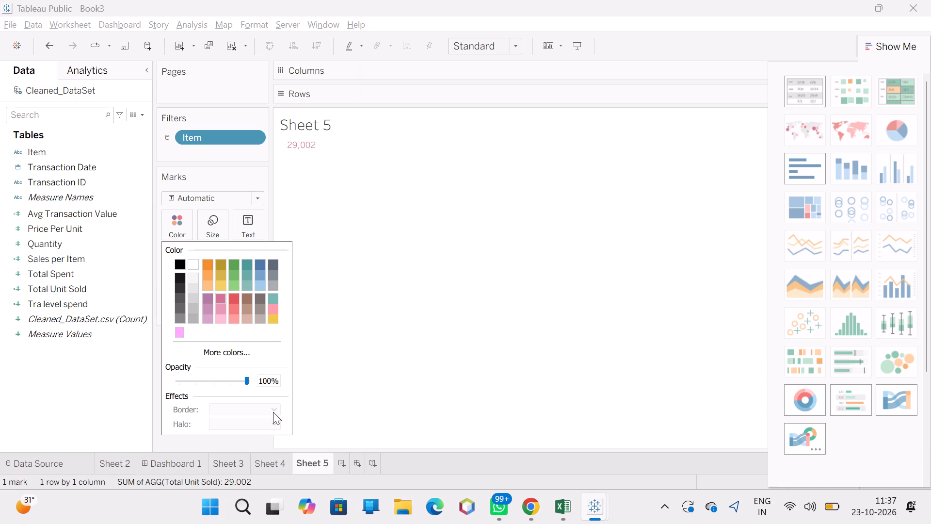
click(273, 412)
click(311, 327)
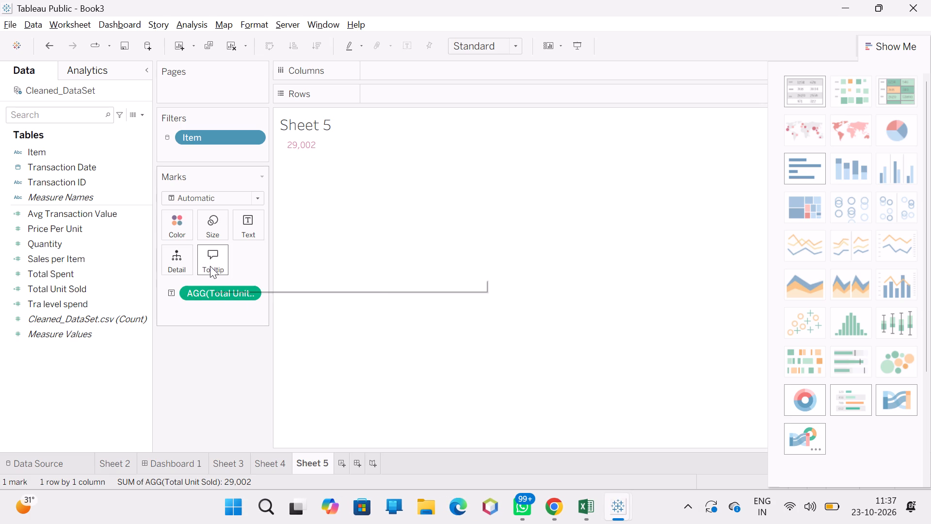
Insert "The Total Units Sold : " at the start of Sheet 5's tooltip text.
click(210, 266)
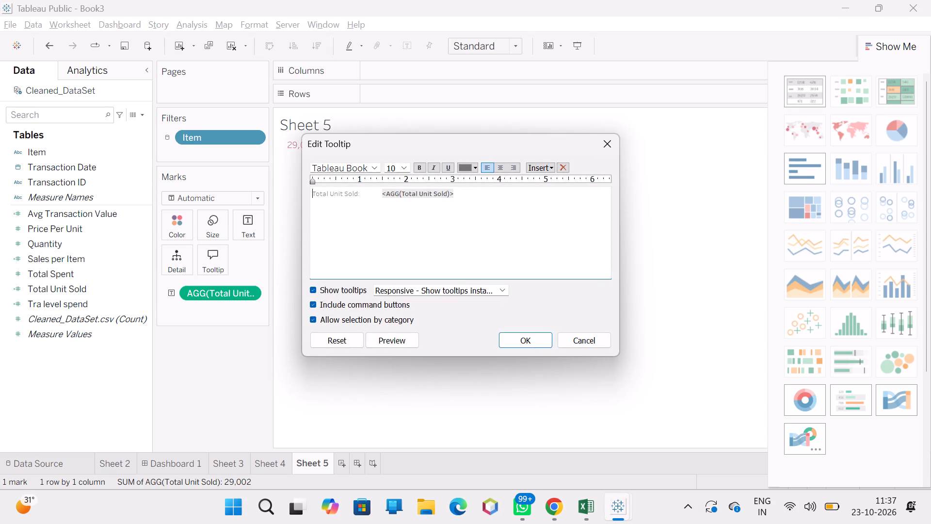
text(The)
key(space)
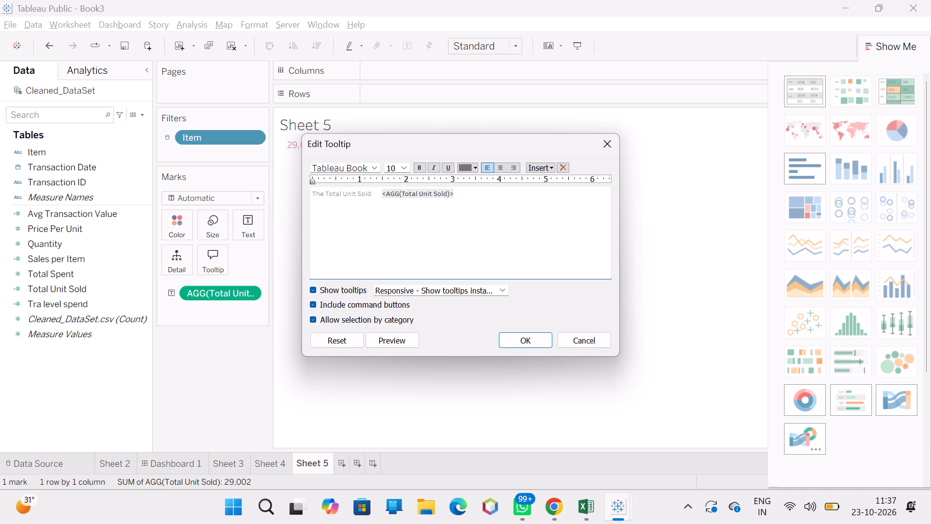
text(Tooa)
key(BackSpace)
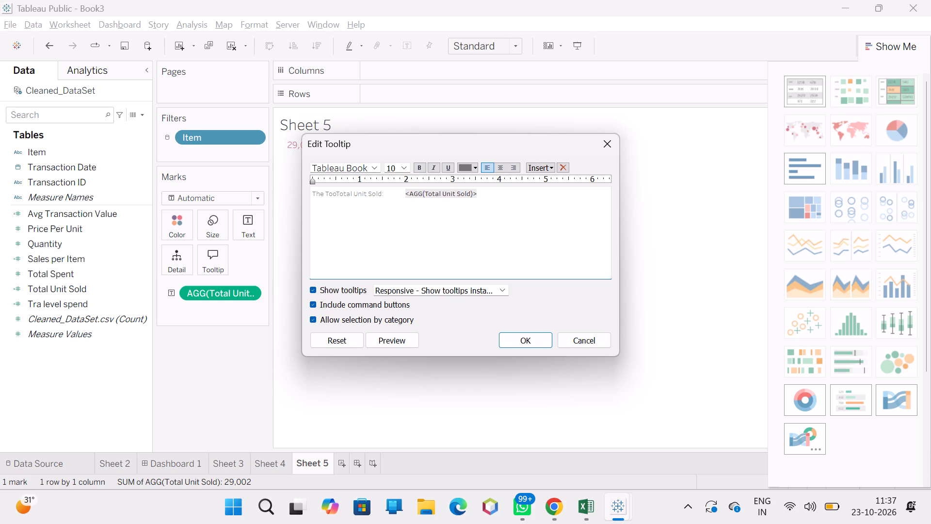
key(BackSpace)
text(tal)
key(space)
text(Units Sold)
key(space)
text(:)
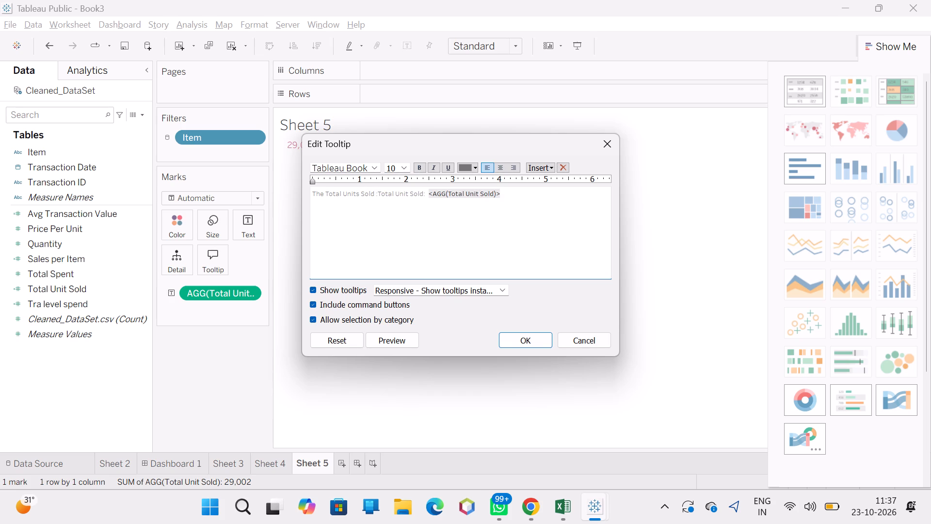
key(space)
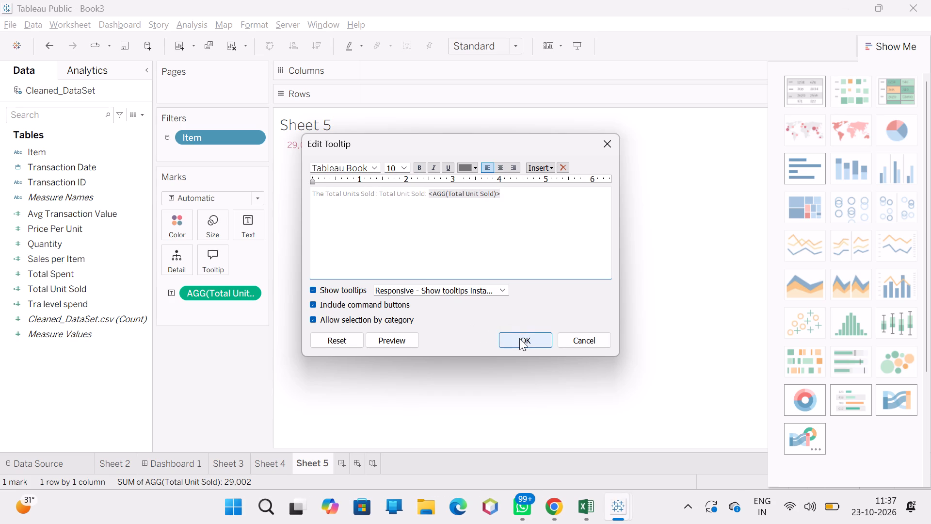
click(519, 338)
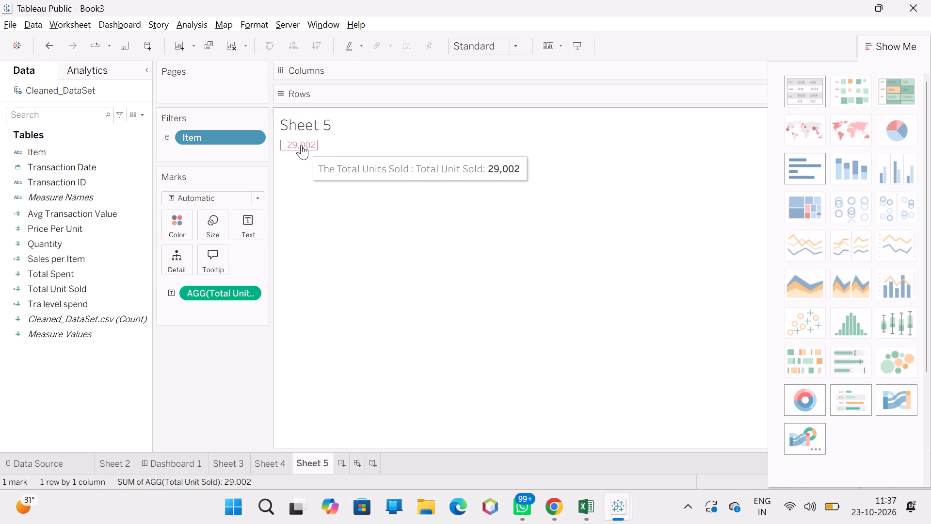
click(559, 510)
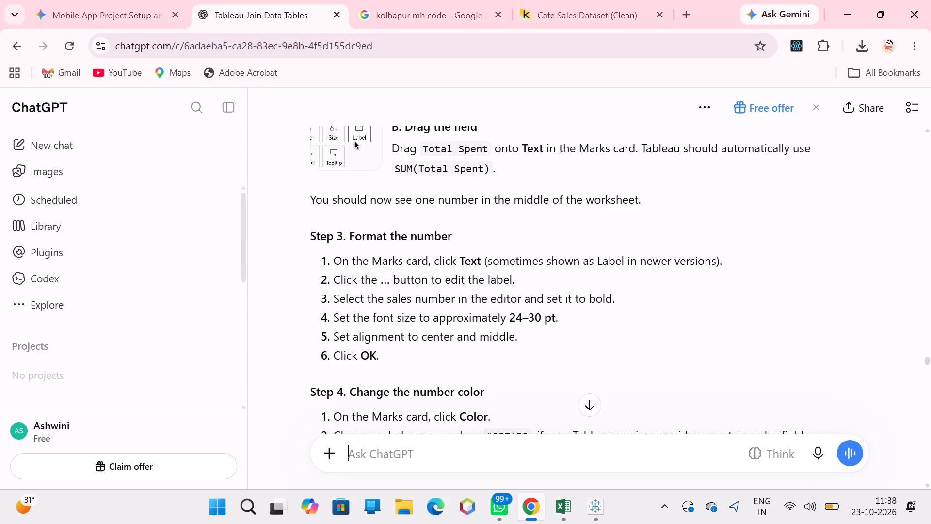
Return to Tableau and set the horizontal alignment of Sheet 5's text mark to center.
click(640, 436)
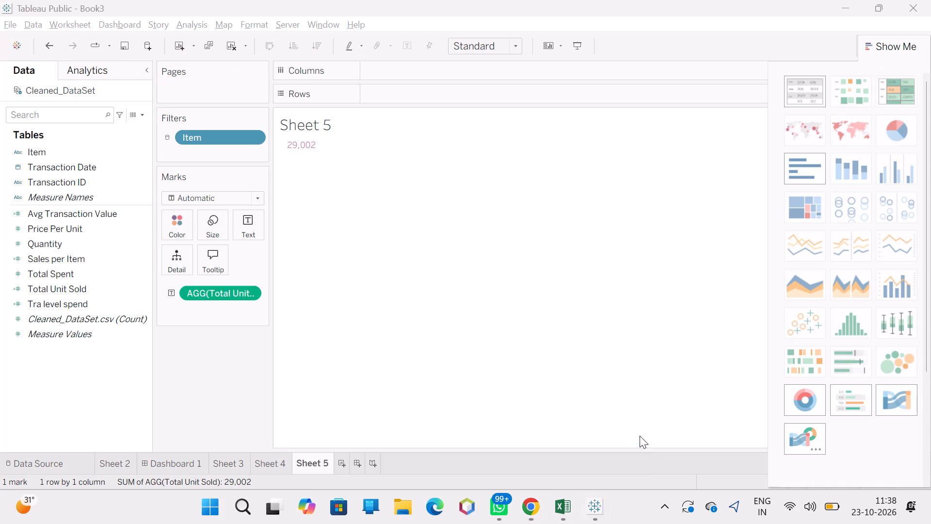
click(243, 226)
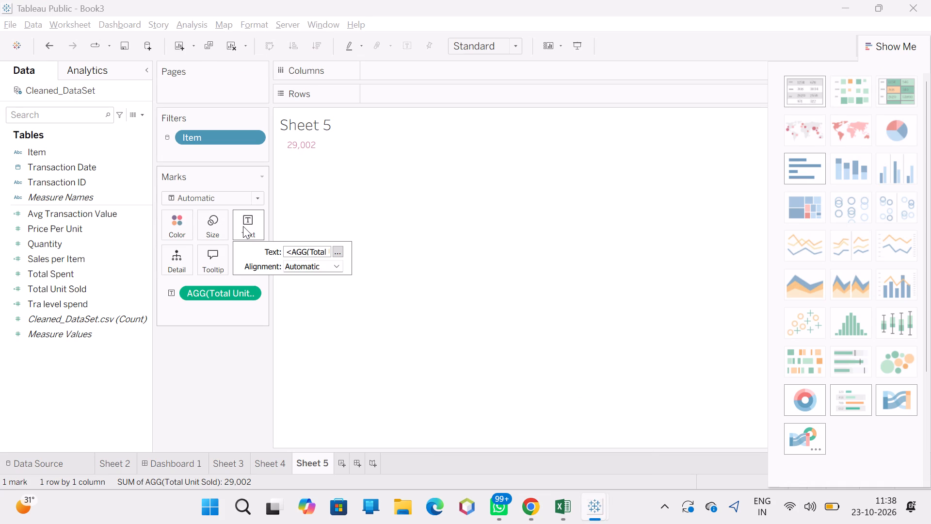
click(336, 261)
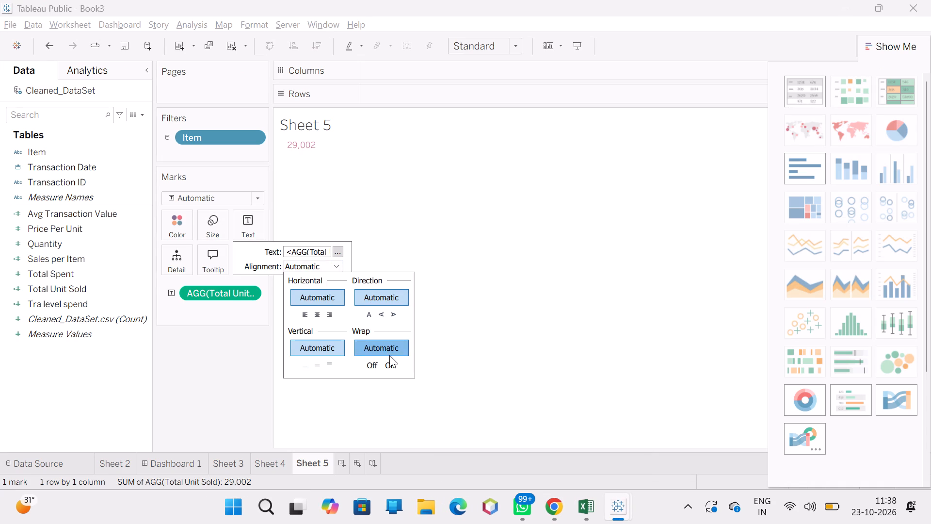
click(316, 314)
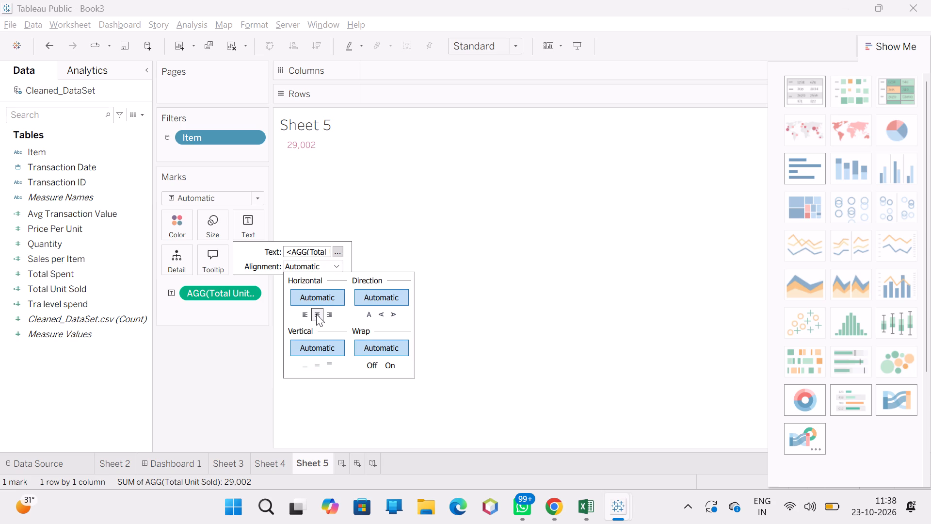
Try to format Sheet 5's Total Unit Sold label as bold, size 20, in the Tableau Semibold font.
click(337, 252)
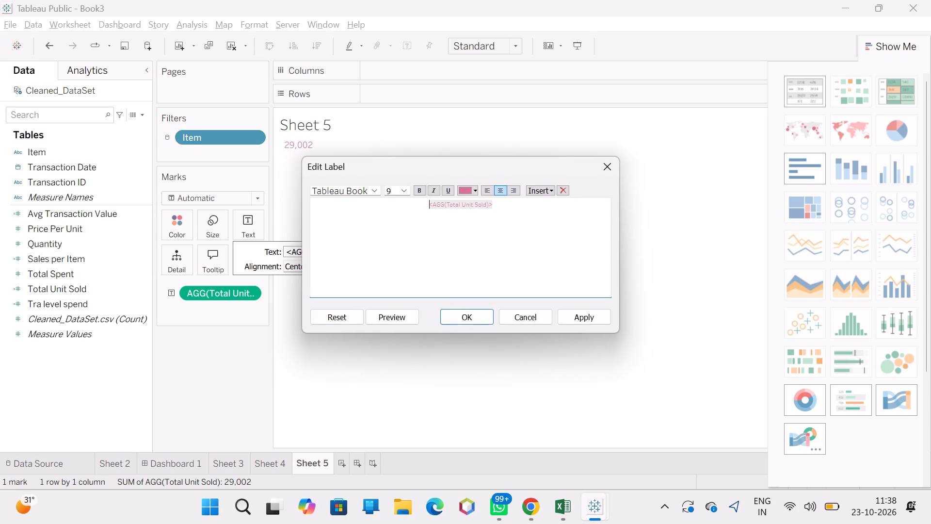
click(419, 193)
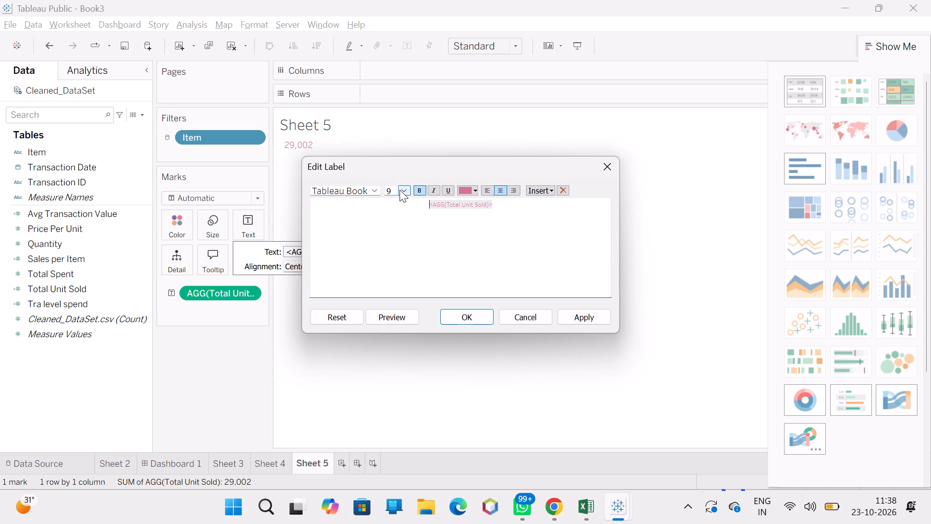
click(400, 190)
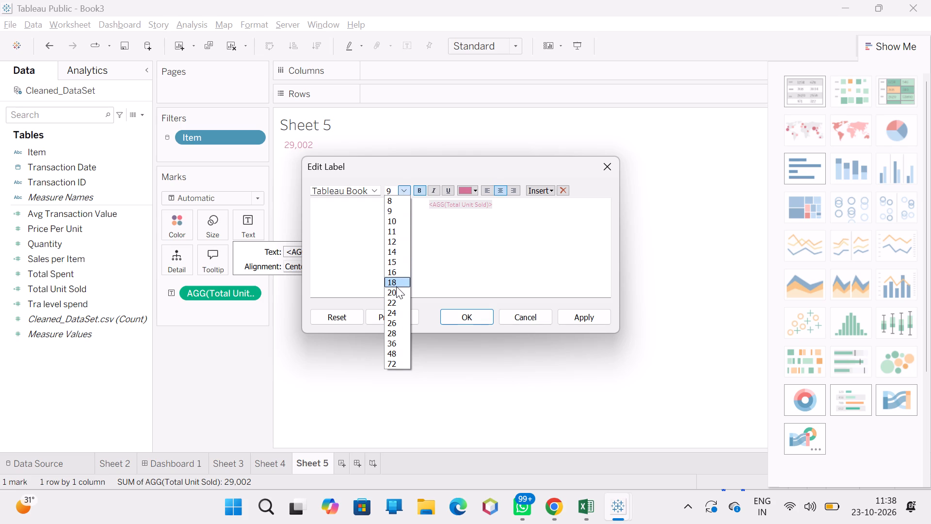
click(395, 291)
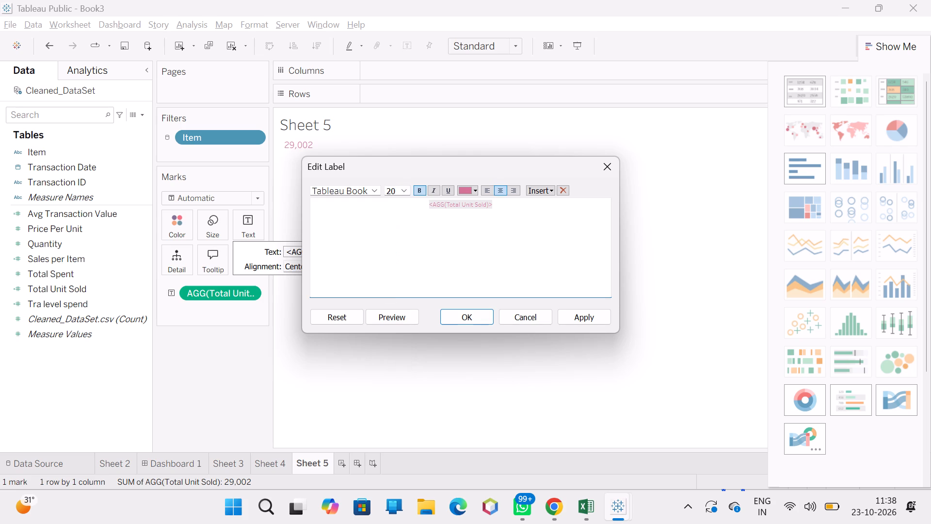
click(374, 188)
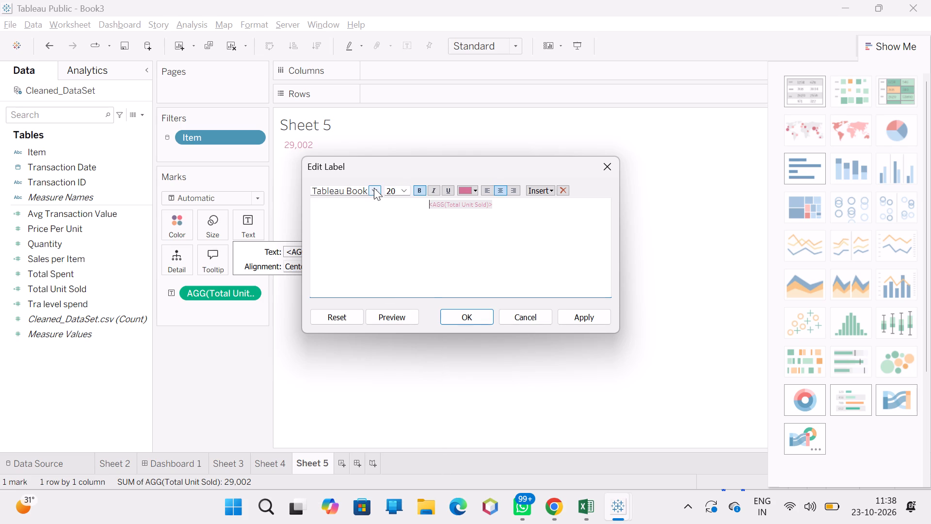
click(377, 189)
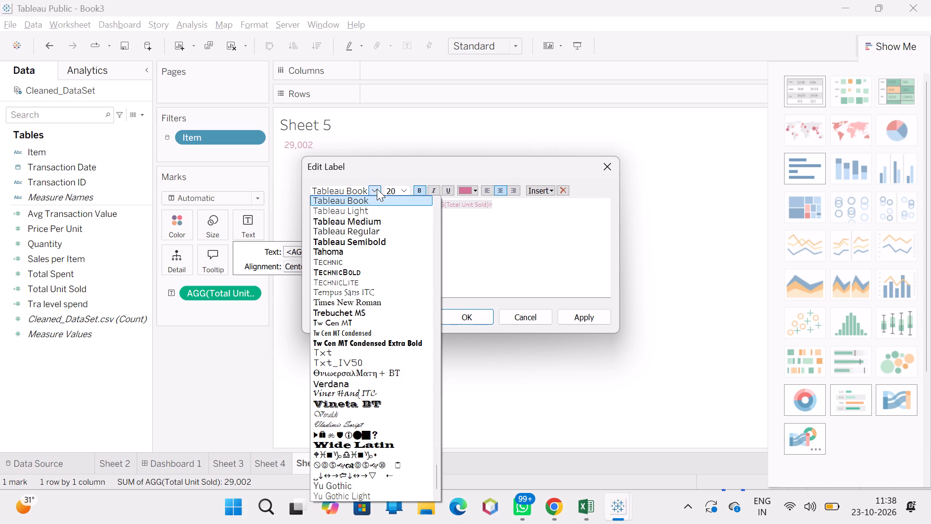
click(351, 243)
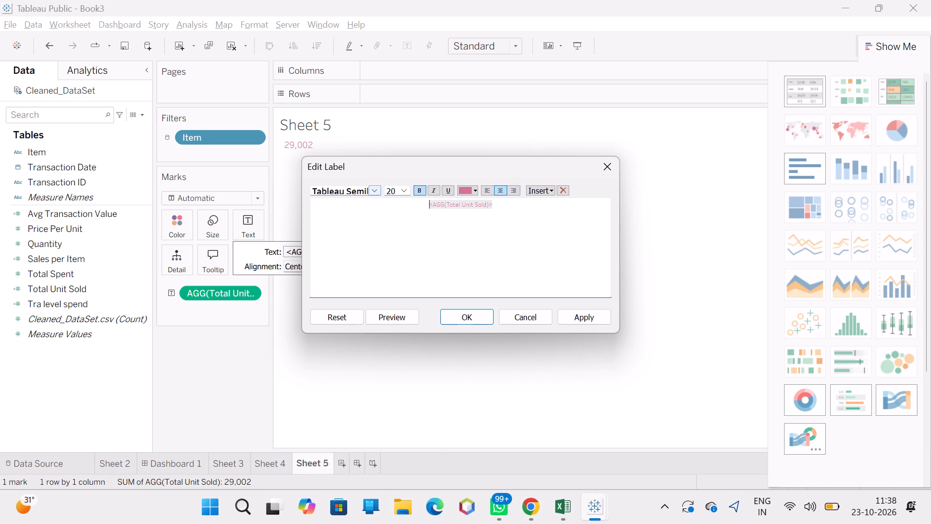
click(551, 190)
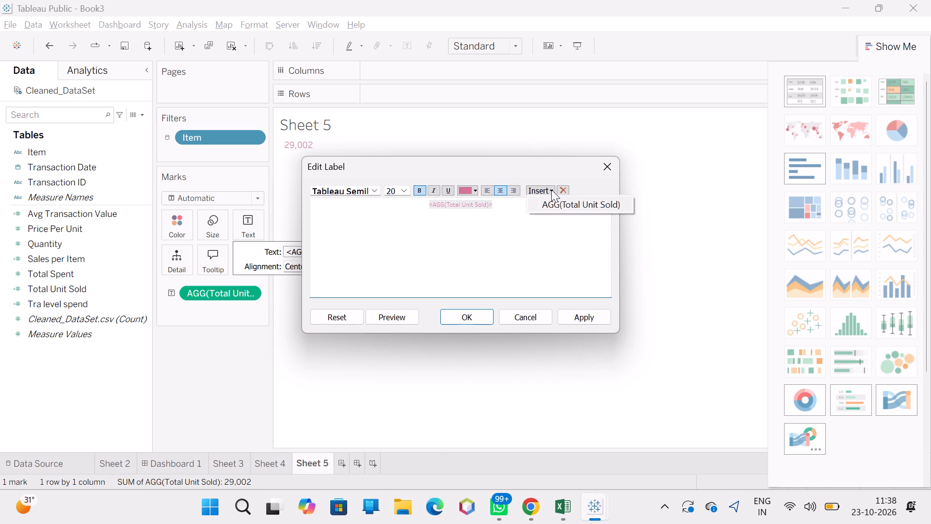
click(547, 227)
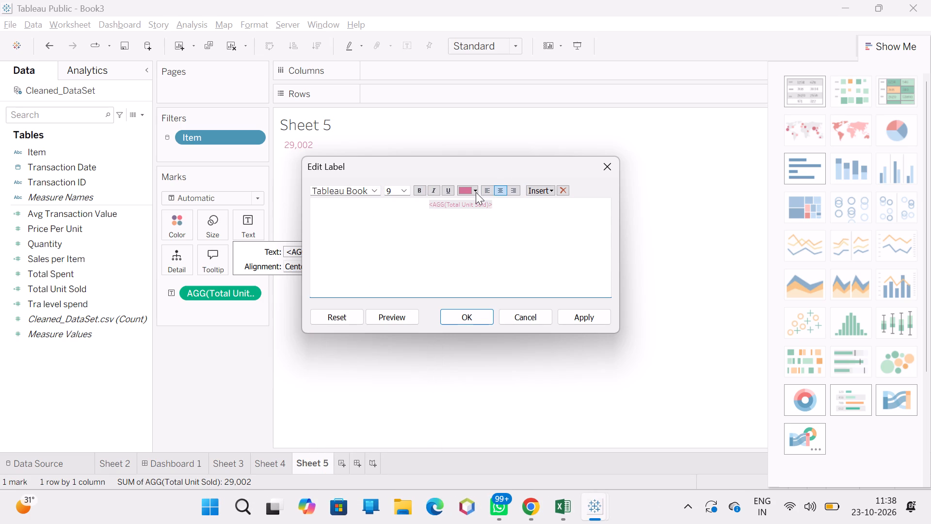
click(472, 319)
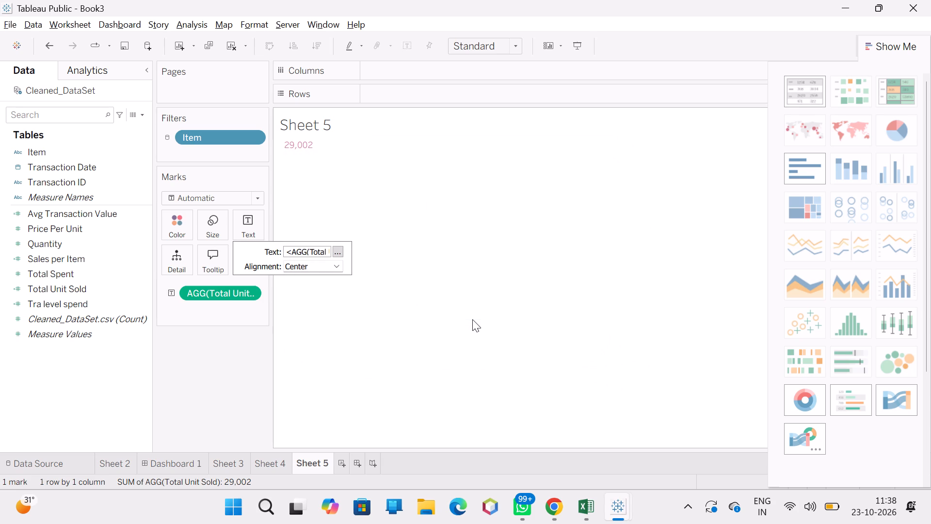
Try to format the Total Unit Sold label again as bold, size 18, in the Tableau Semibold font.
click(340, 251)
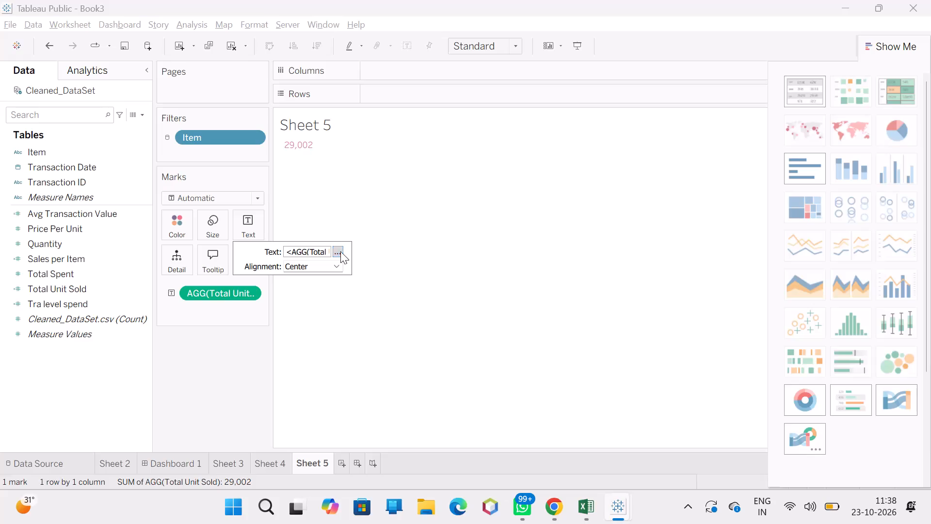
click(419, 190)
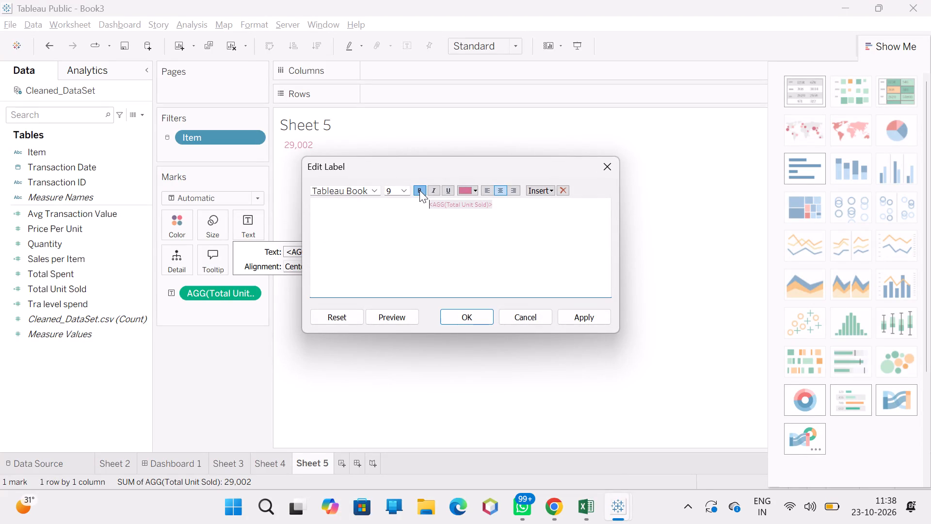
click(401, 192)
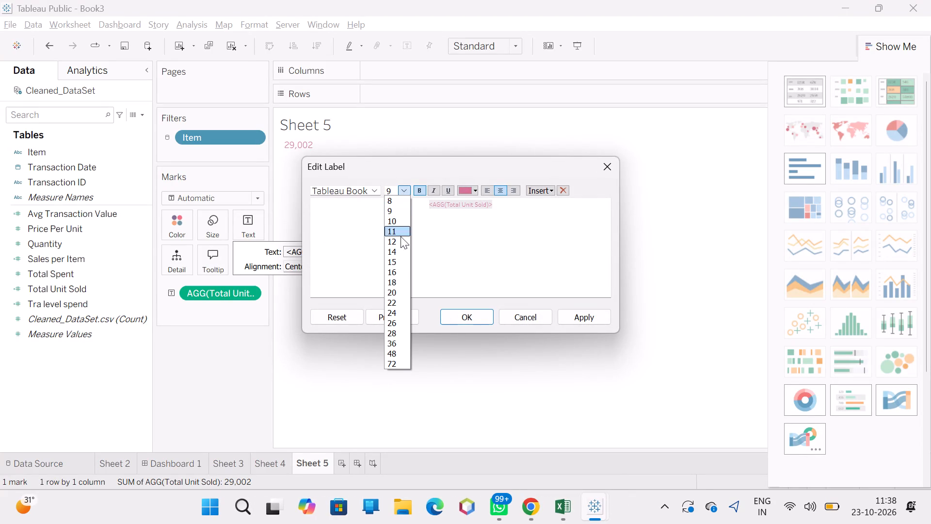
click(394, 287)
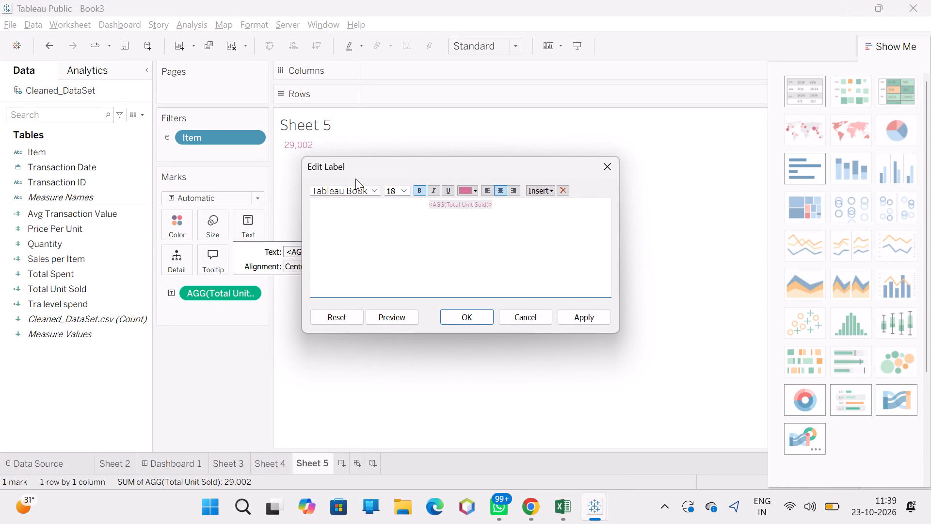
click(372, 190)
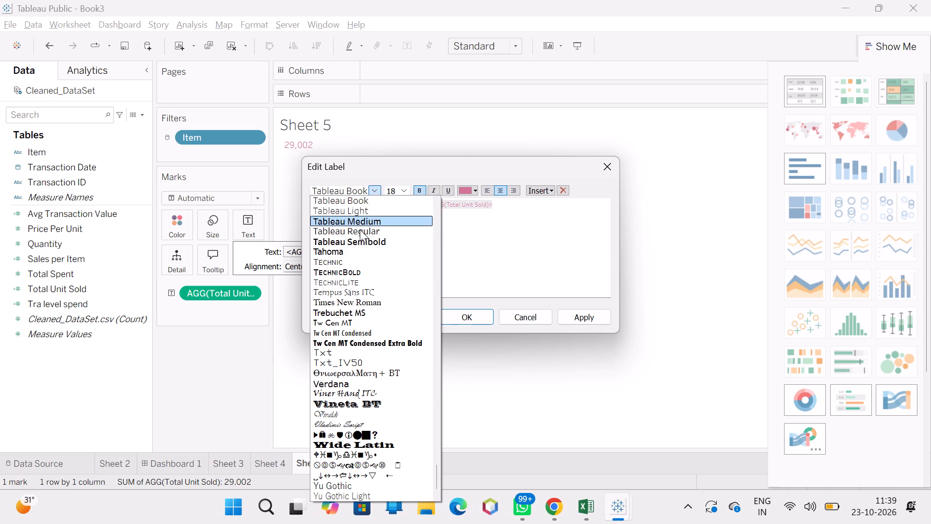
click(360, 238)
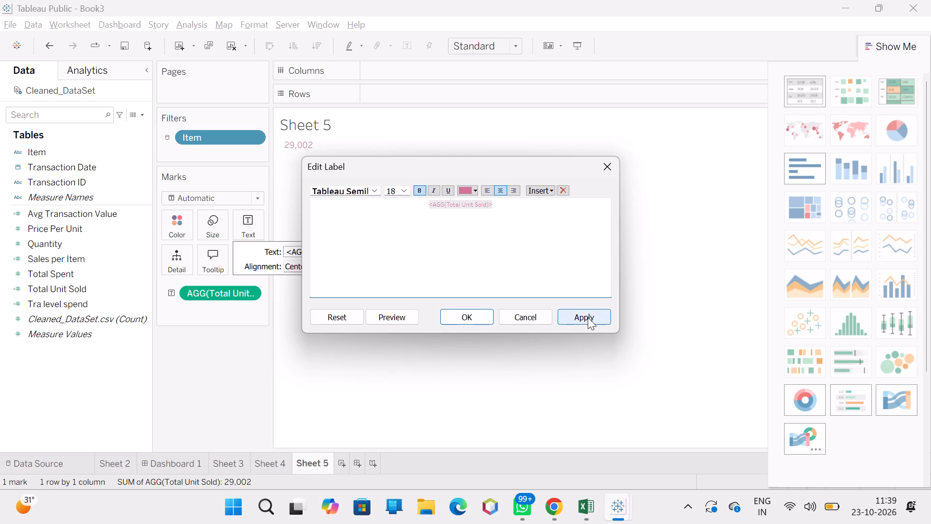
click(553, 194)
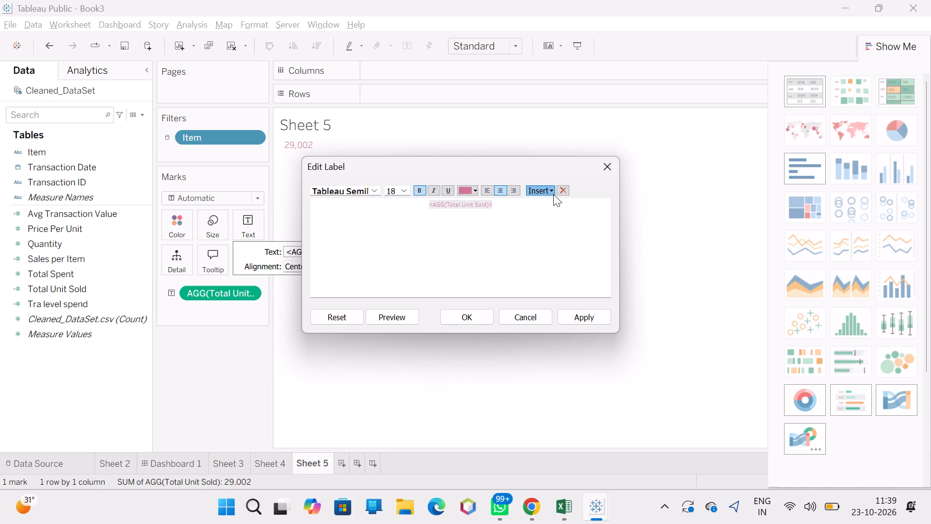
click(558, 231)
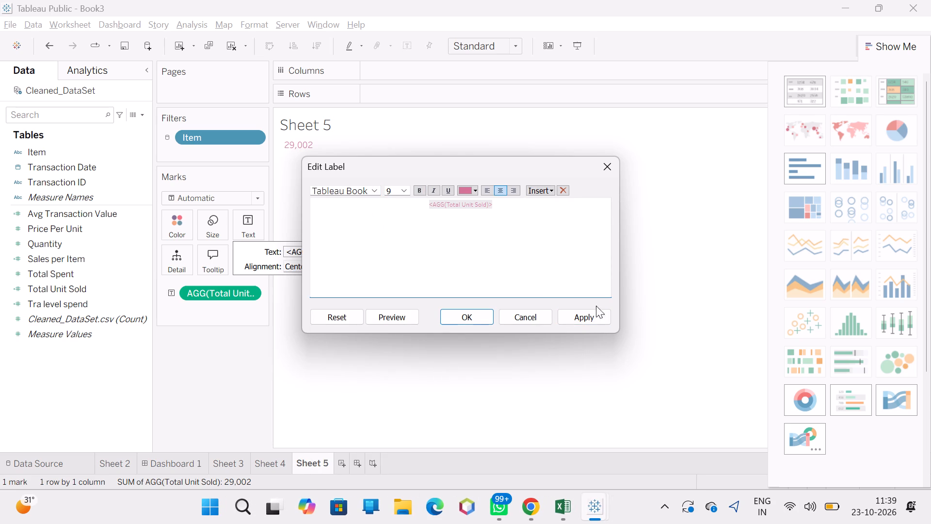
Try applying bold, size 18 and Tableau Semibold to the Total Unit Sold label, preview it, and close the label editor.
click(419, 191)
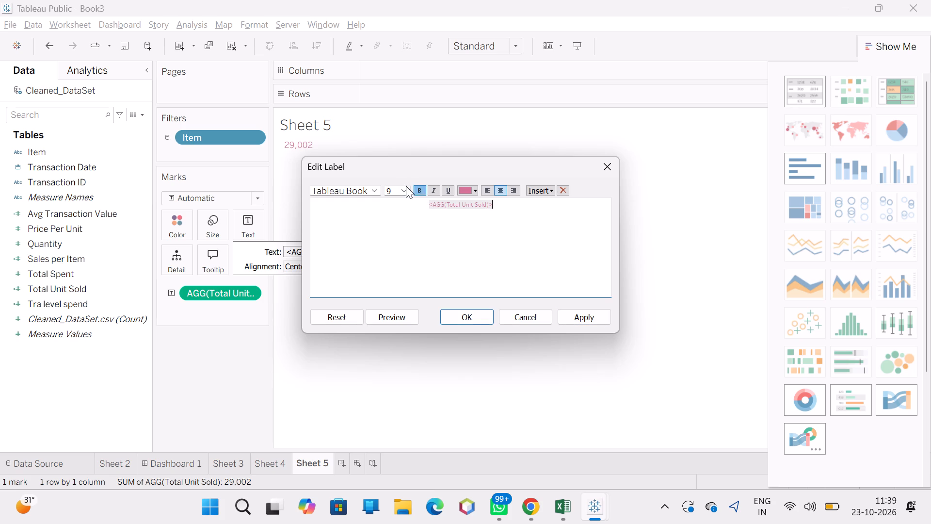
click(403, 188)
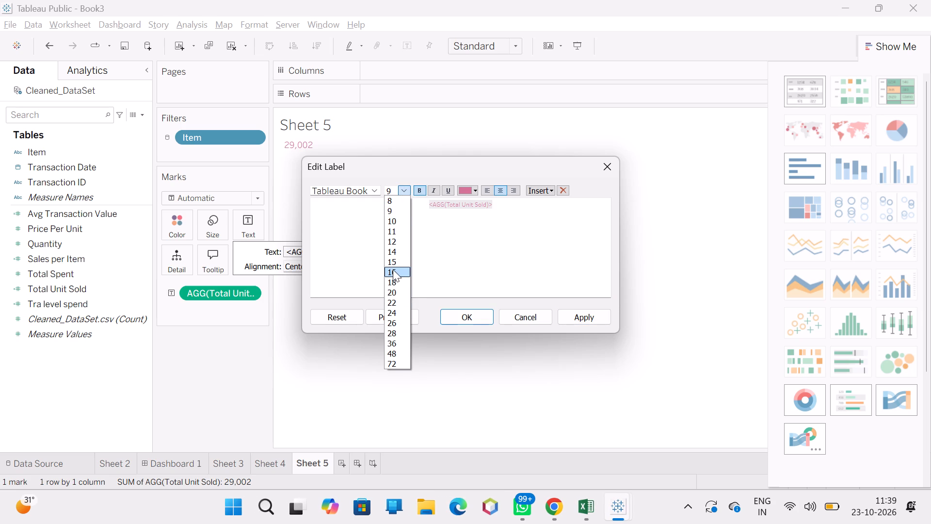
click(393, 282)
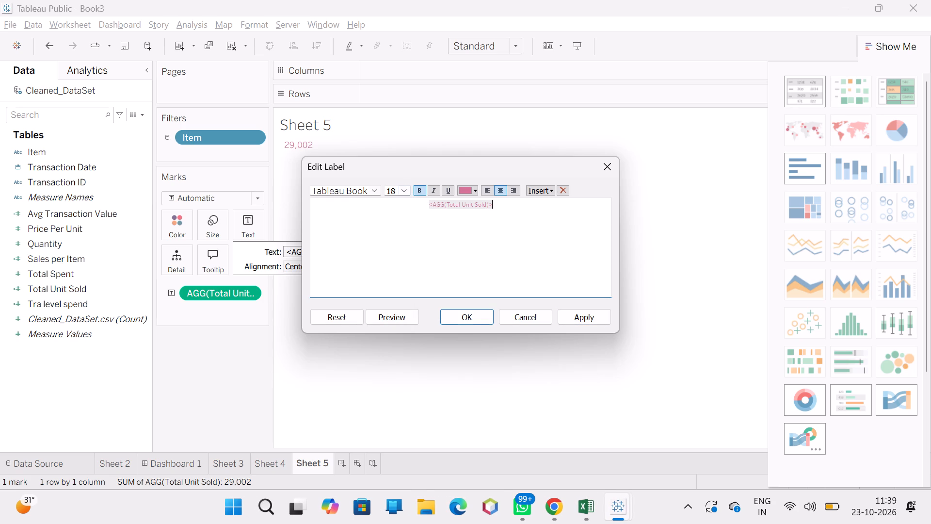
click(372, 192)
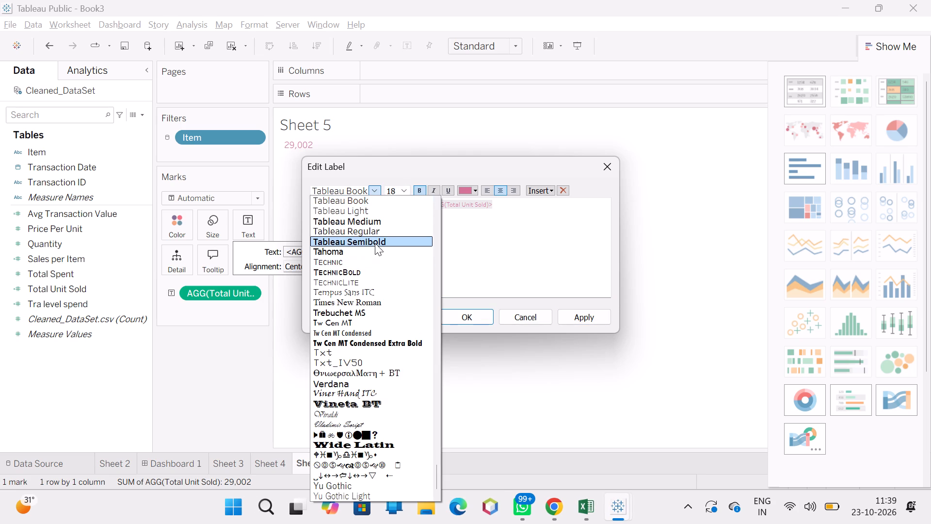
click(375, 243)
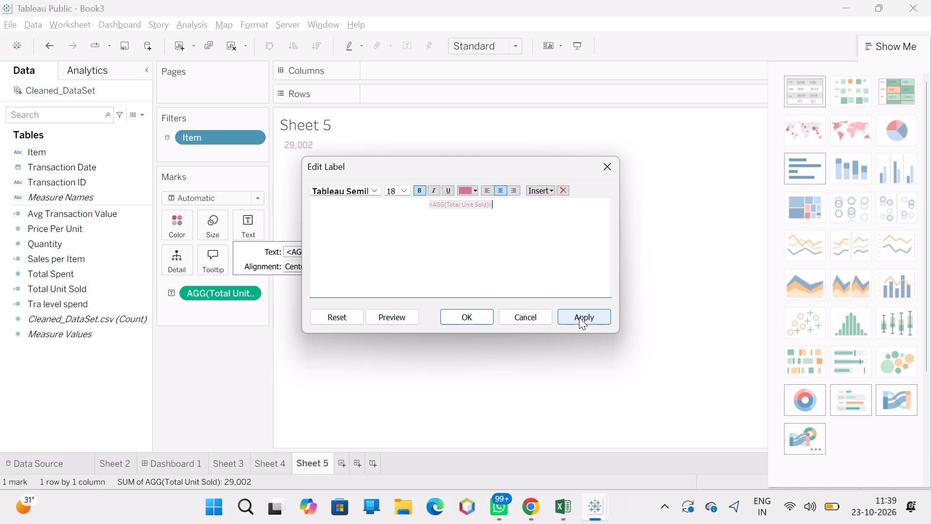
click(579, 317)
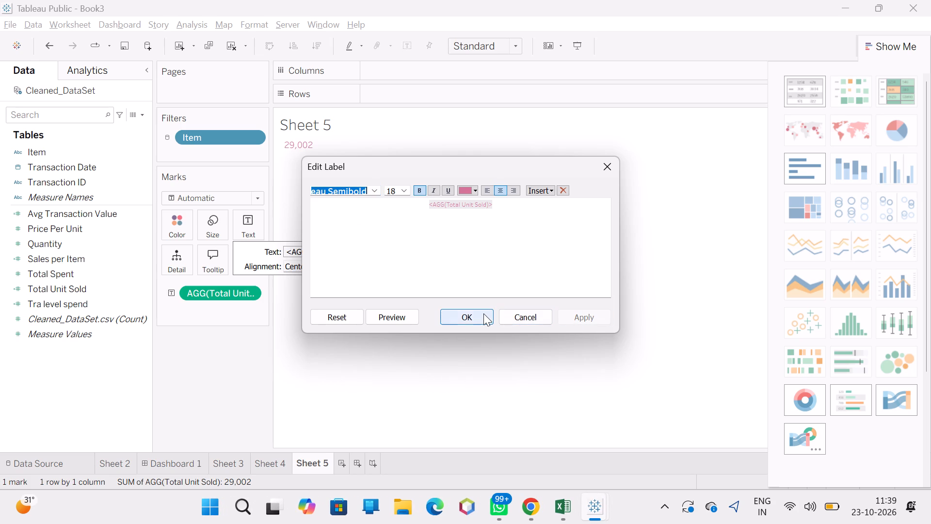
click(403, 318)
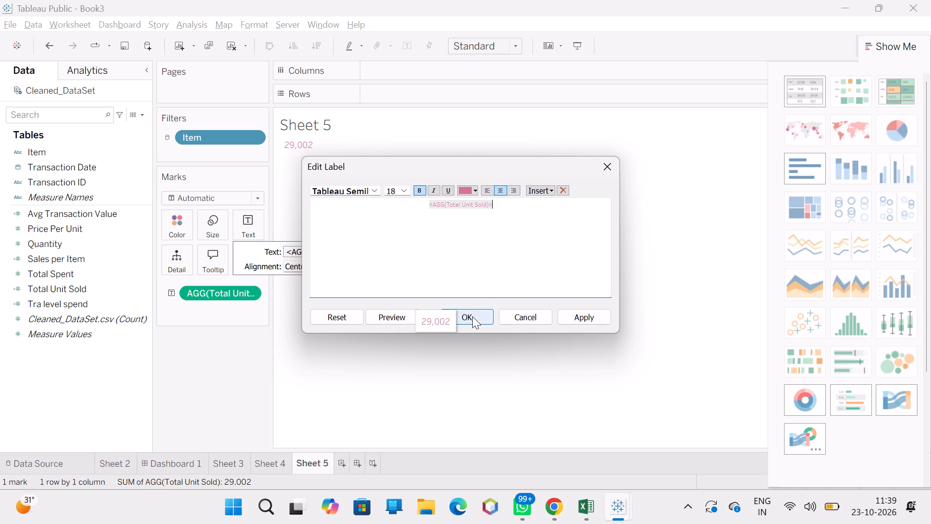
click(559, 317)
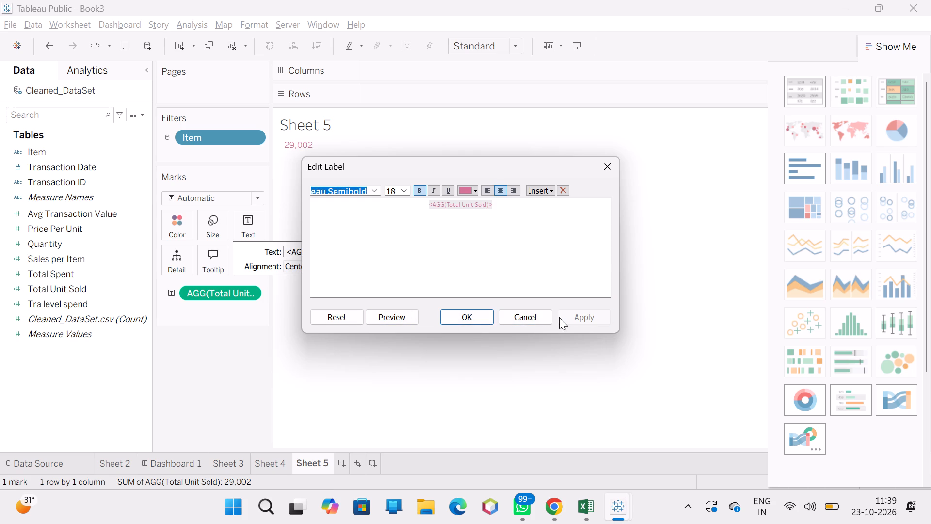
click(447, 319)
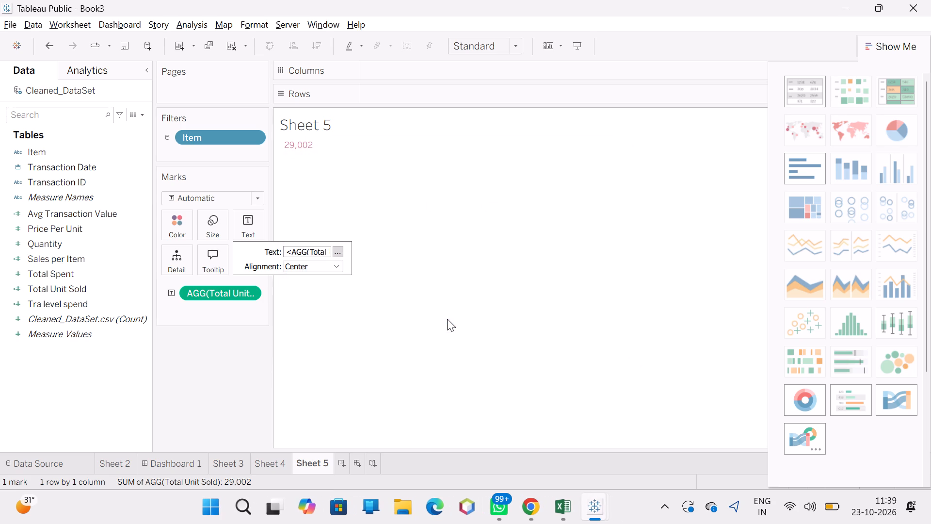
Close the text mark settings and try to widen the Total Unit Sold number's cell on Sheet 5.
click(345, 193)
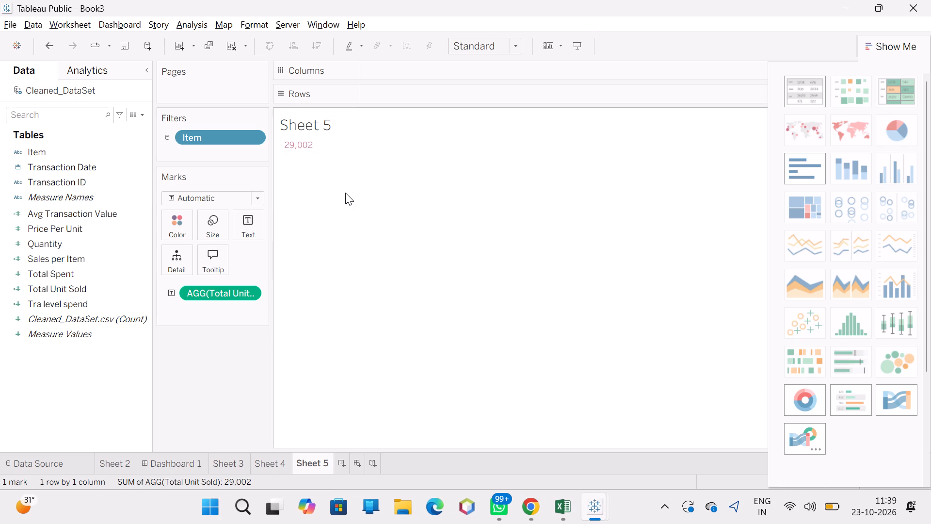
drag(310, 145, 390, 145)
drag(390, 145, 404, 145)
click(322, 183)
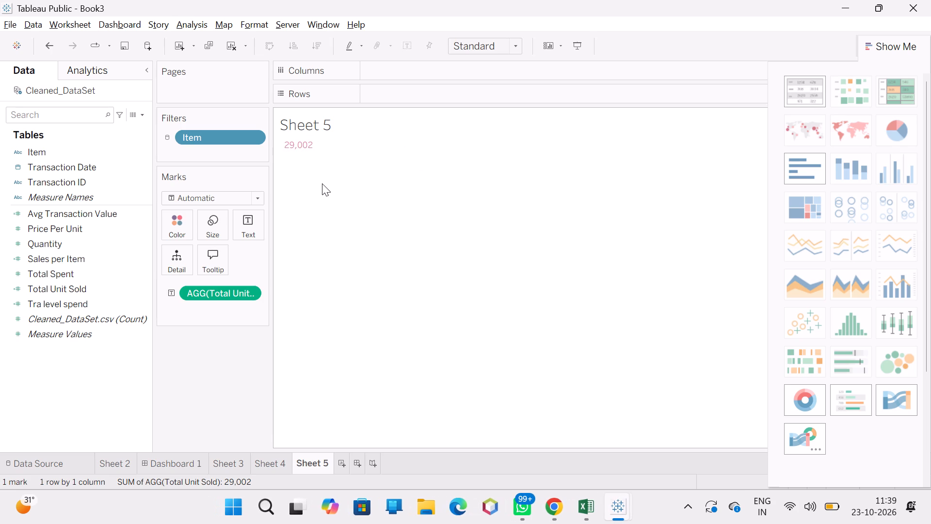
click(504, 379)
click(562, 512)
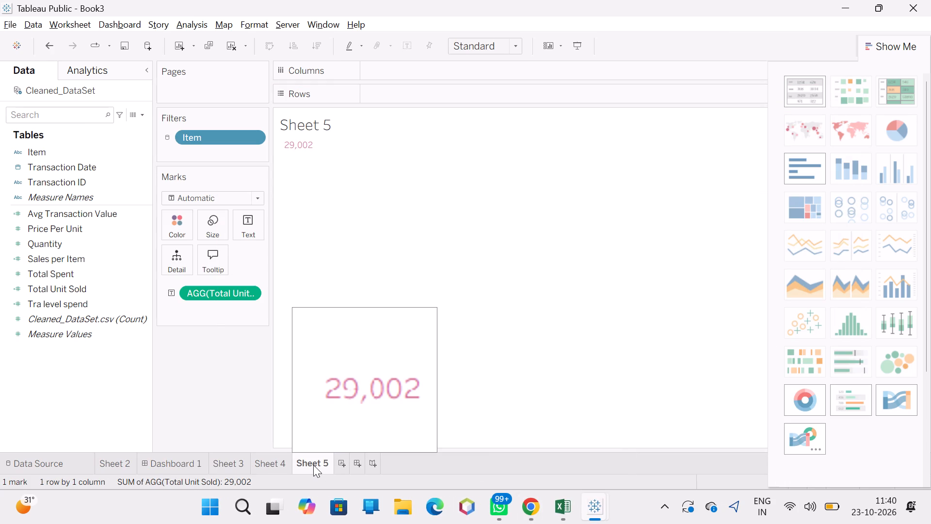
right_click(313, 465)
click(290, 389)
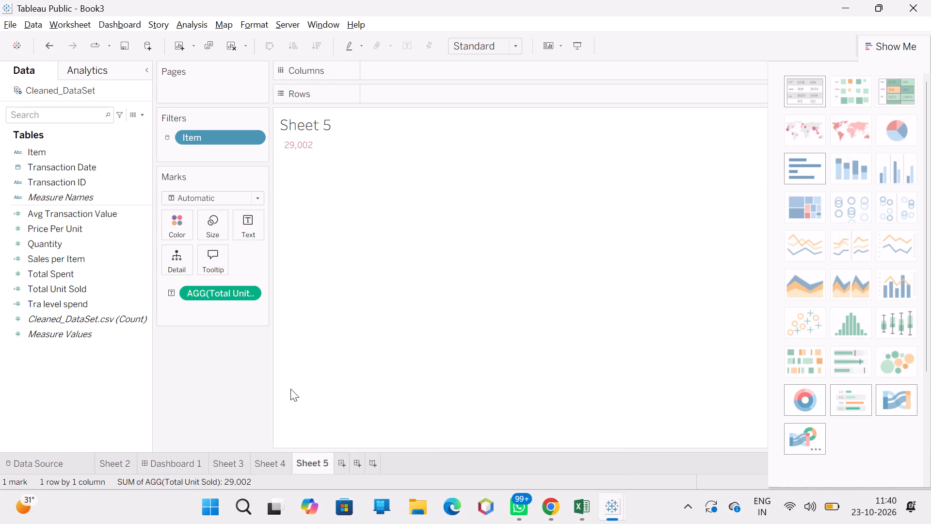
click(272, 467)
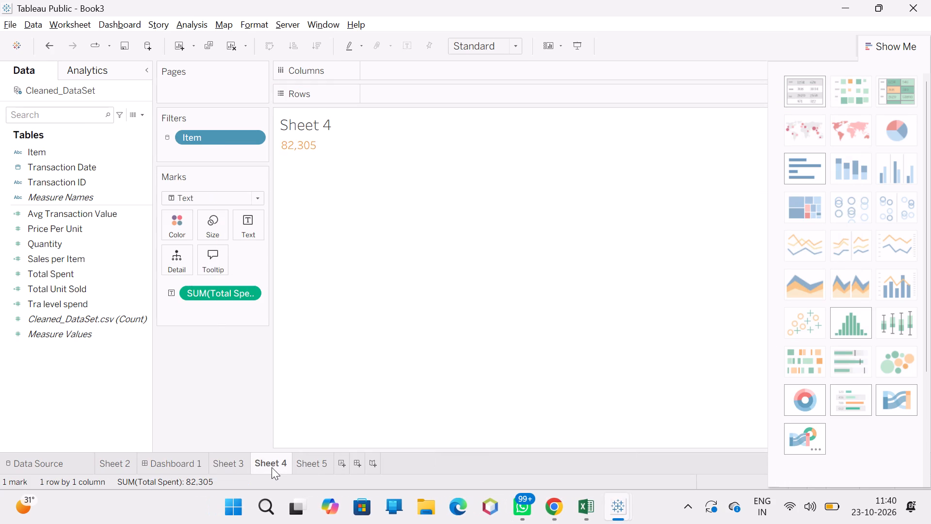
click(228, 465)
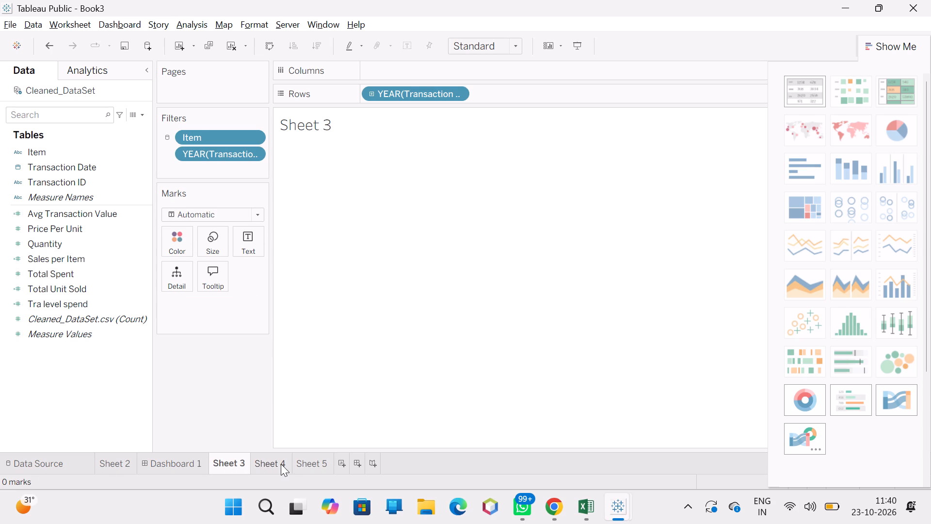
click(281, 464)
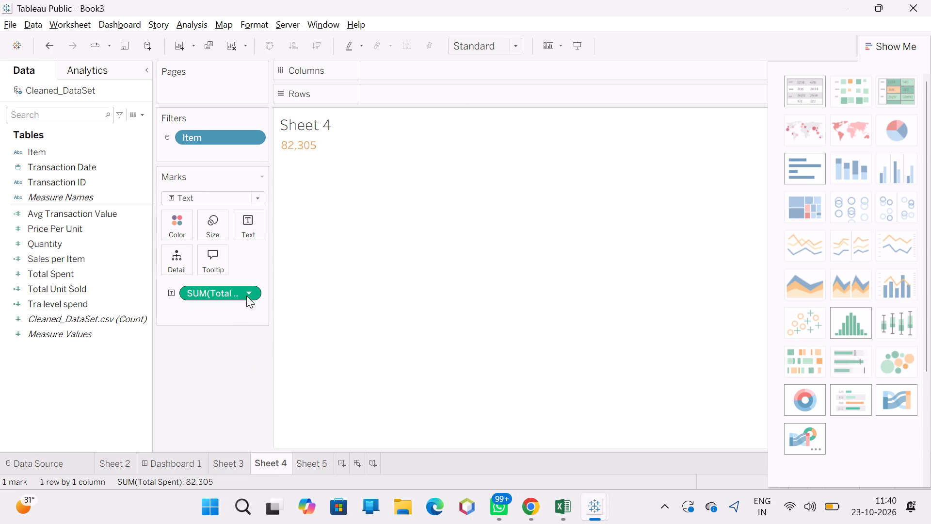
click(246, 291)
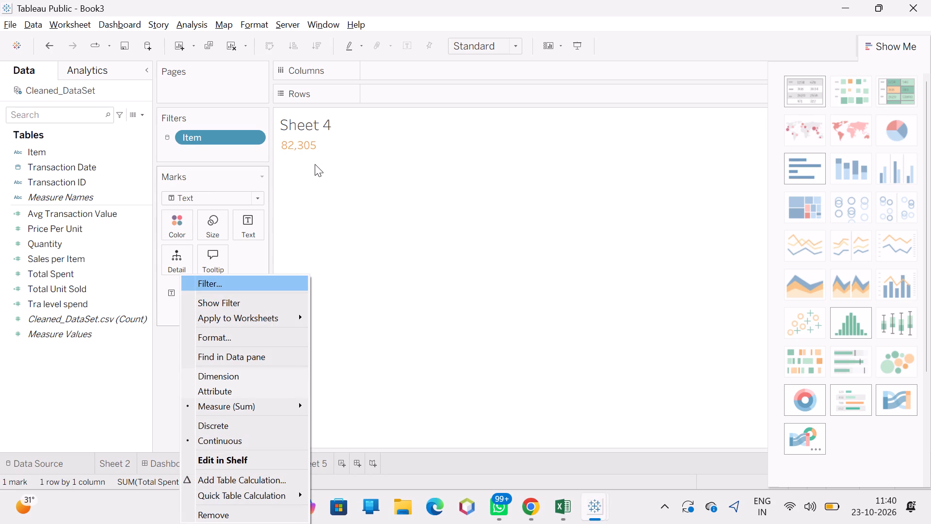
click(301, 143)
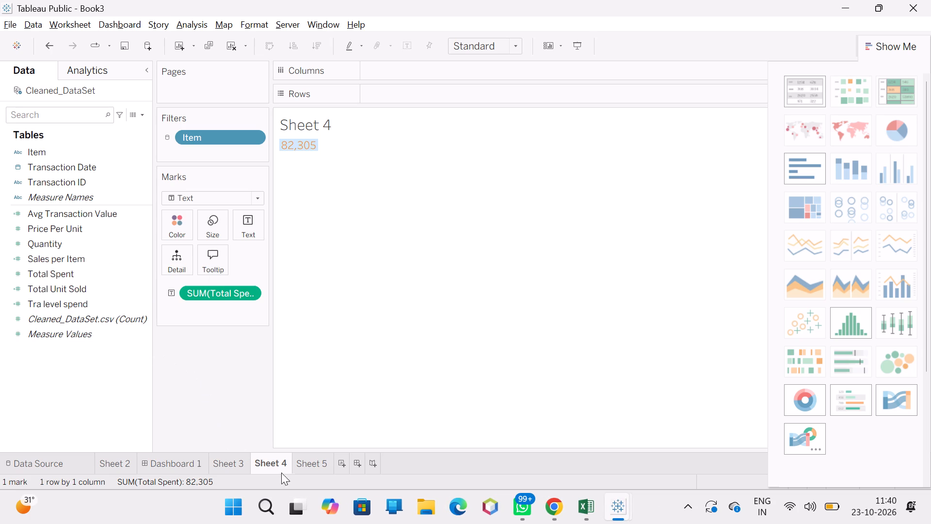
Rename the Sheet 5 worksheet as Unit_sold.
click(300, 467)
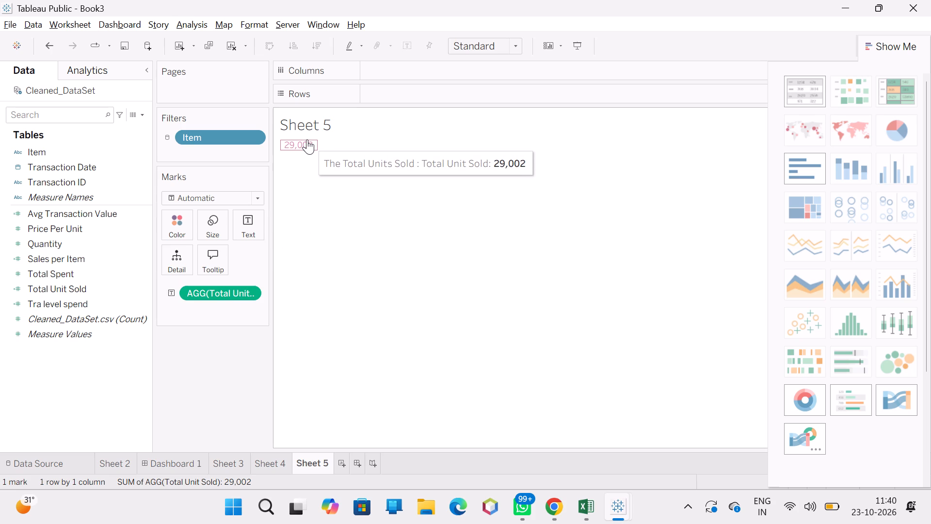
double_click(314, 458)
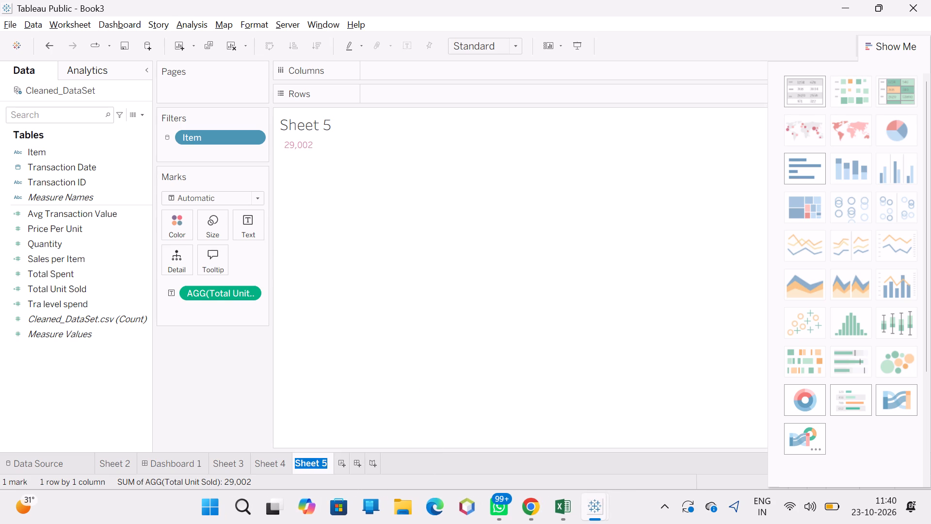
text(Unit)
text(_sold)
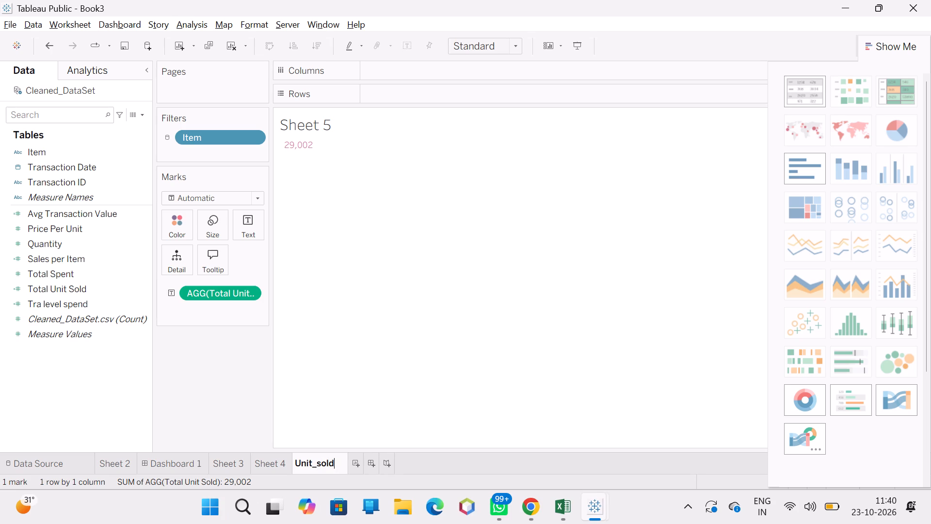
click(383, 428)
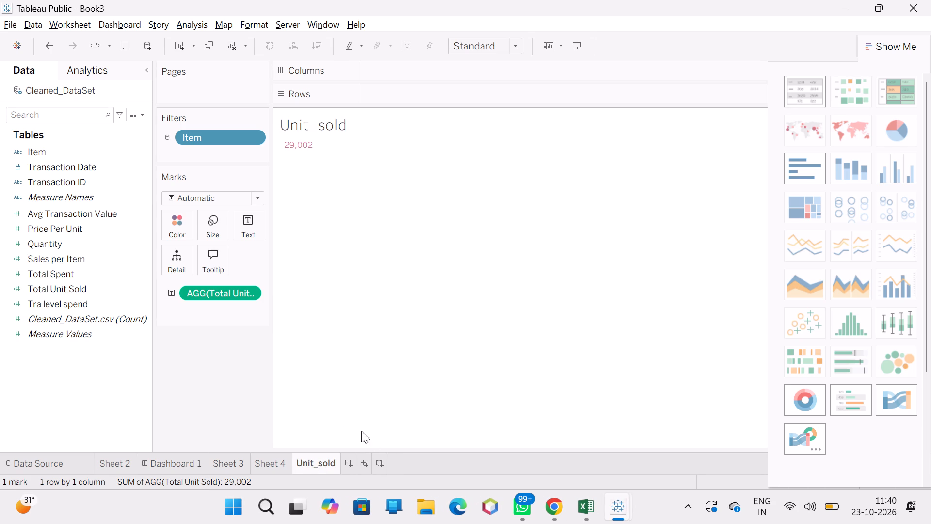
Open Dashboard 1 and add the Unit_sold sheet to its canvas.
click(180, 459)
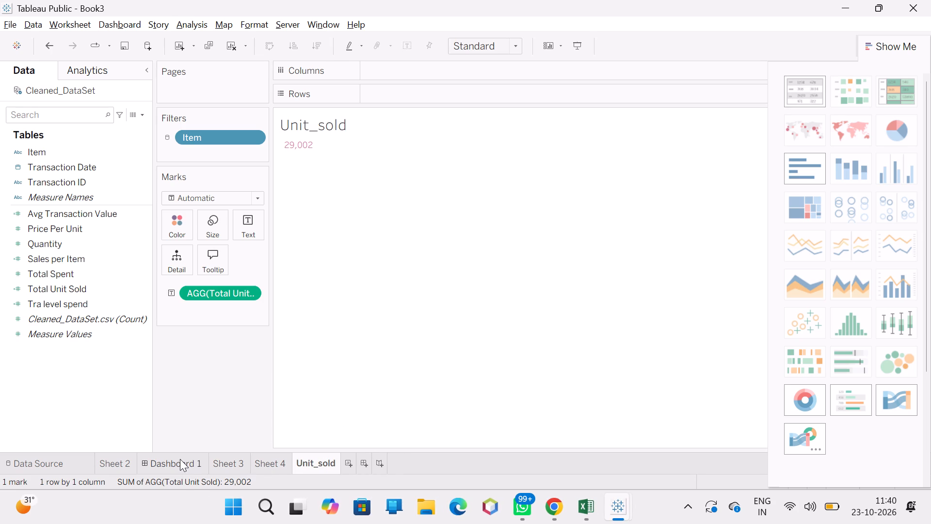
click(37, 282)
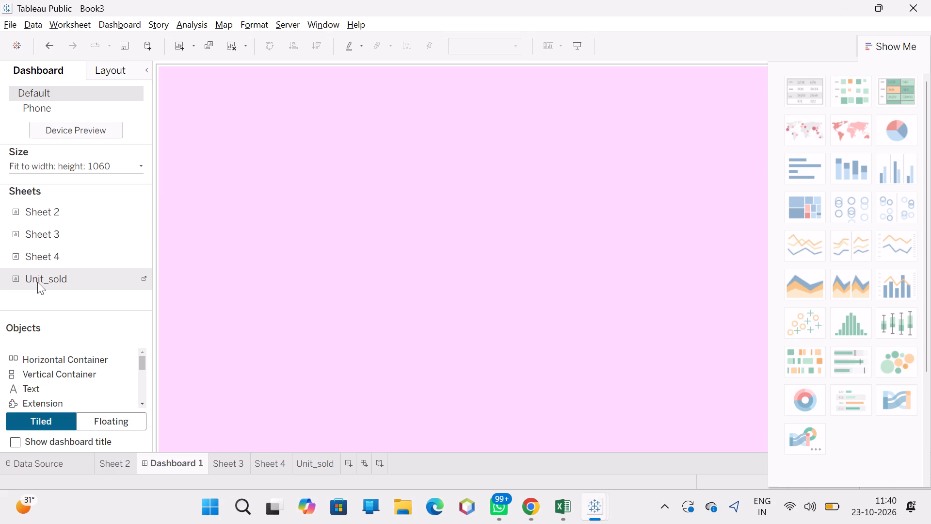
drag(37, 282, 241, 142)
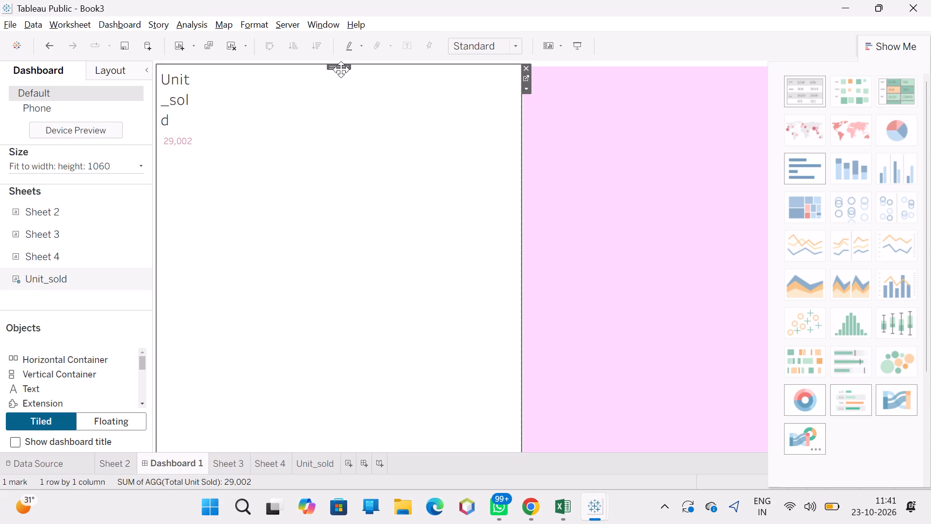
Narrow the tiled Unit_sold sheet on the dashboard to about 181 px wide and try to shorten it.
drag(341, 69, 348, 180)
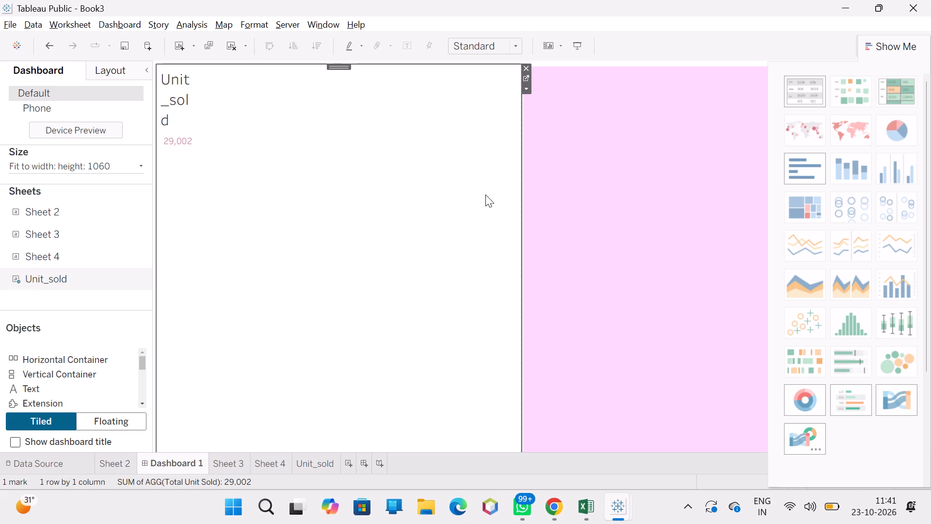
drag(521, 203, 244, 189)
drag(230, 389, 234, 310)
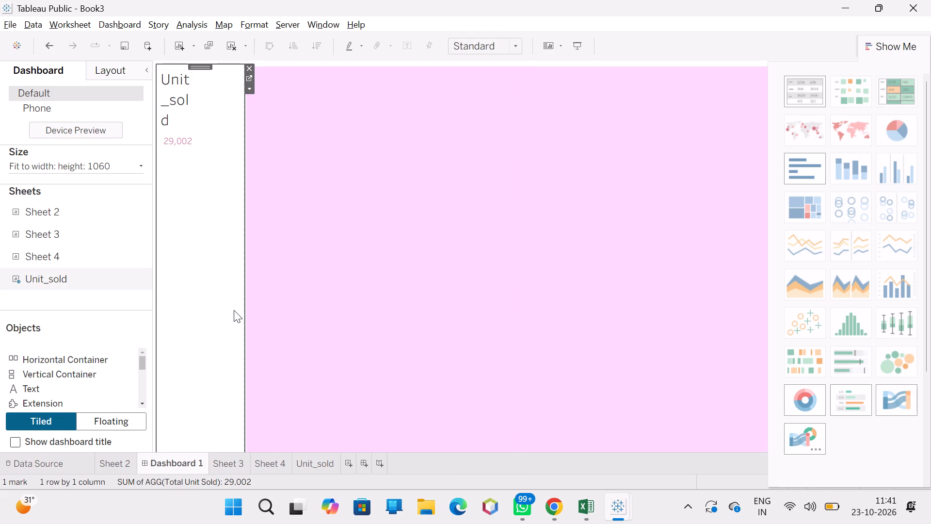
drag(234, 310, 234, 309)
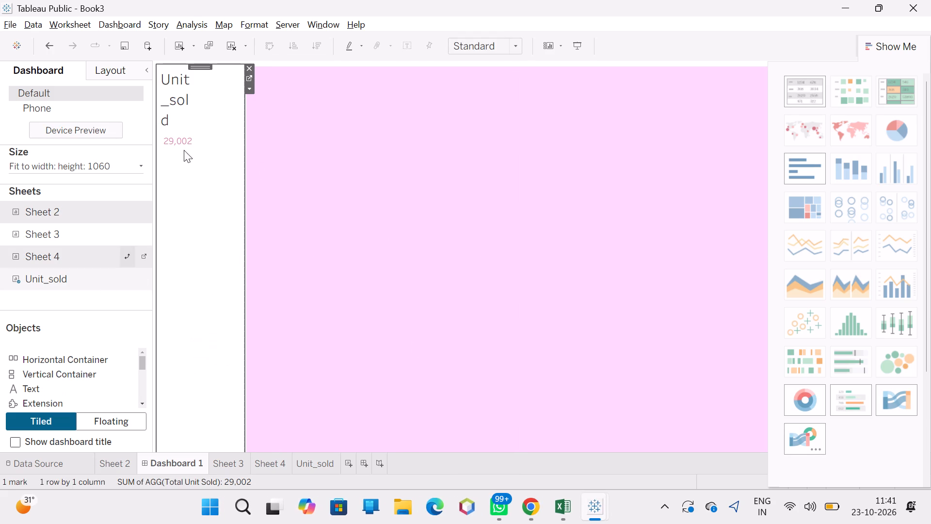
In the layout settings for the Unit_sold sheet, make it floating and enable control of its visibility using a value.
click(213, 168)
click(104, 64)
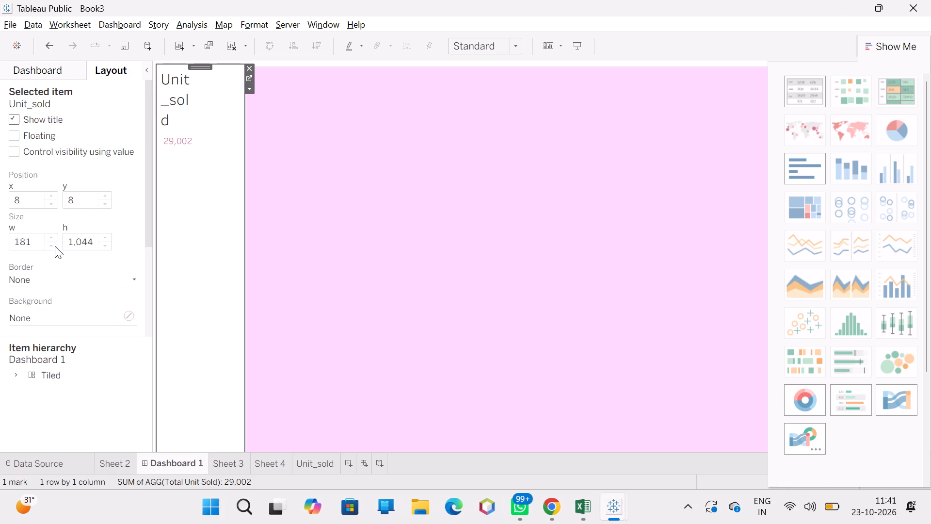
drag(50, 244, 50, 238)
click(50, 238)
drag(50, 238, 33, 239)
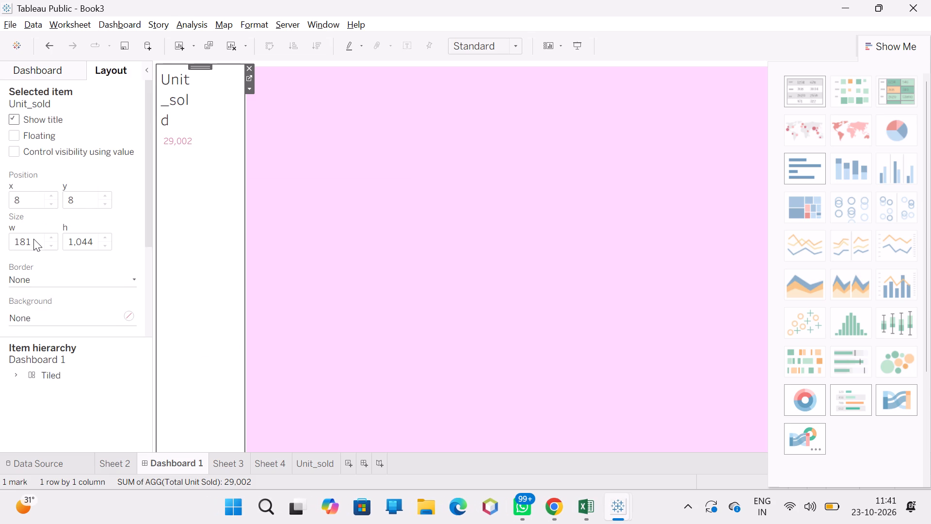
drag(33, 239, 32, 238)
double_click(32, 238)
drag(32, 238, 13, 135)
click(13, 135)
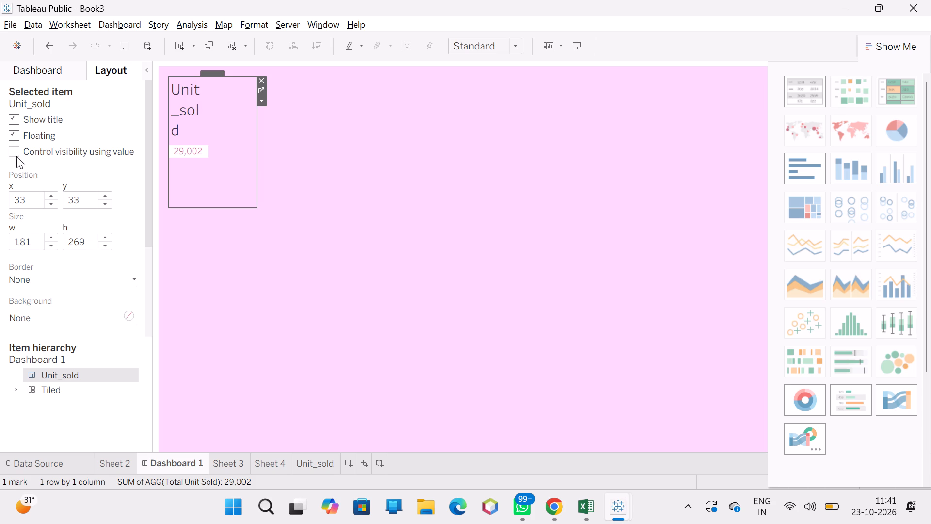
click(14, 153)
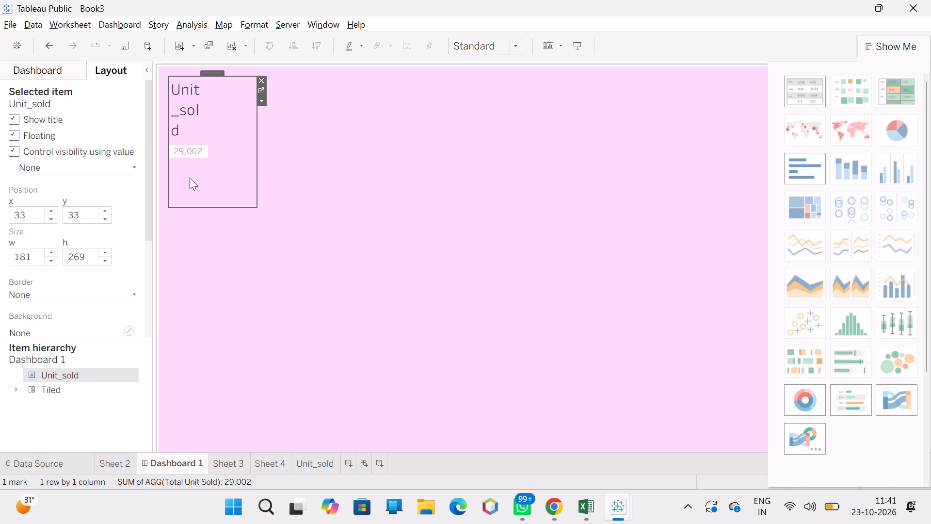
Widen the floating Unit_sold card on the dashboard to about 266 px.
click(208, 205)
click(257, 123)
drag(257, 123, 322, 130)
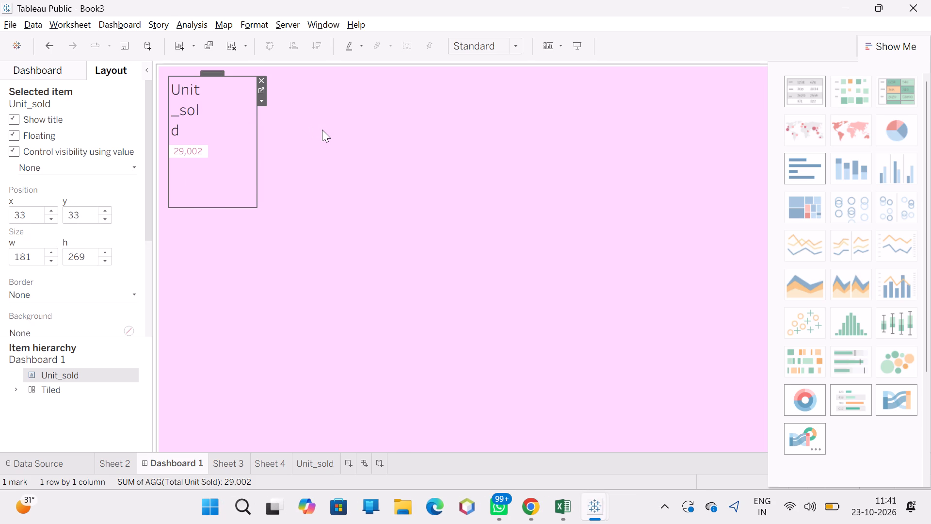
drag(257, 132, 289, 138)
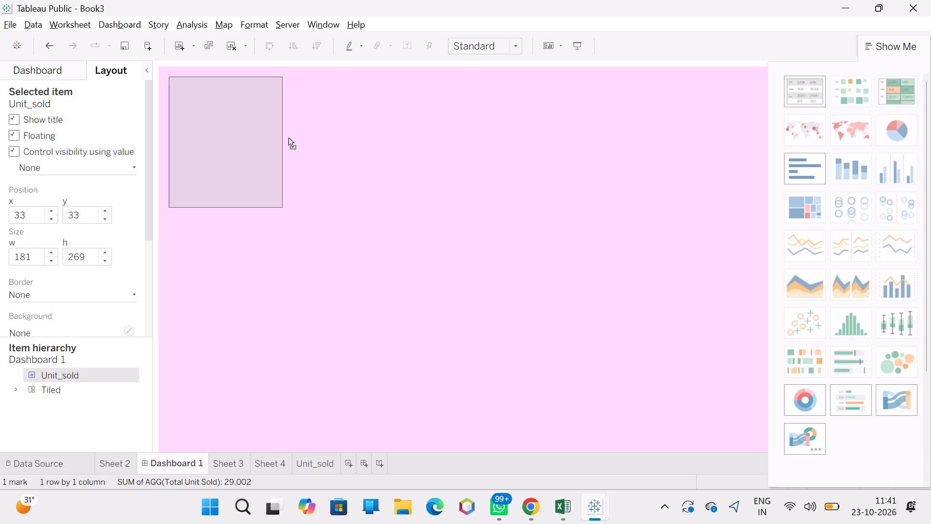
drag(289, 138, 298, 140)
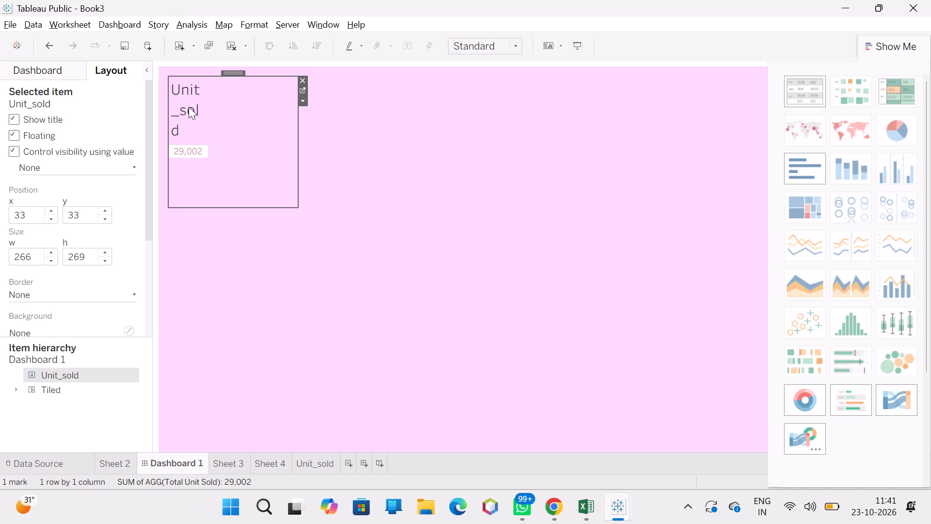
Hide the title of the Unit_sold card on the dashboard.
double_click(189, 107)
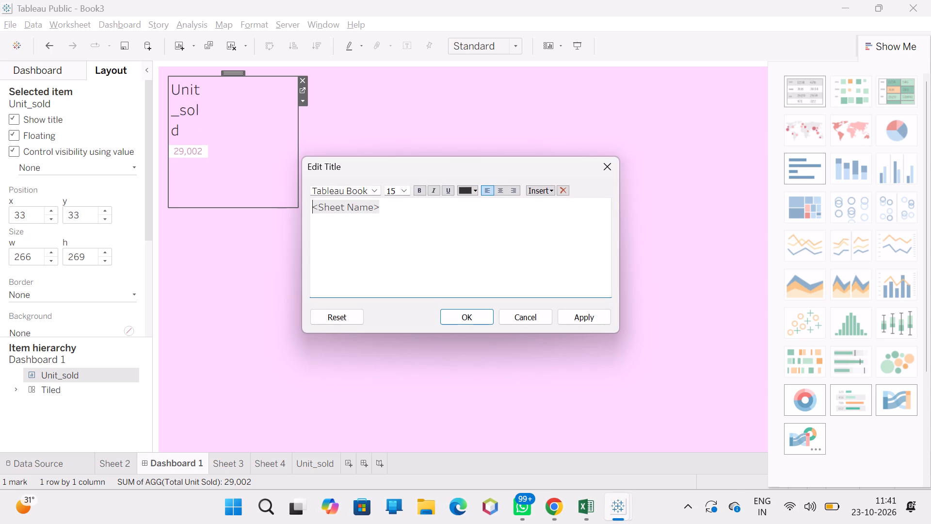
click(608, 166)
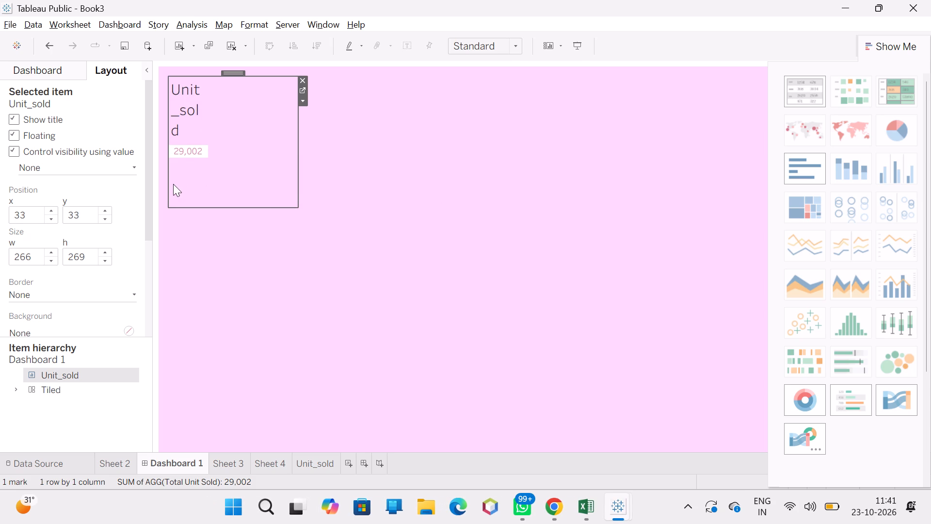
click(16, 120)
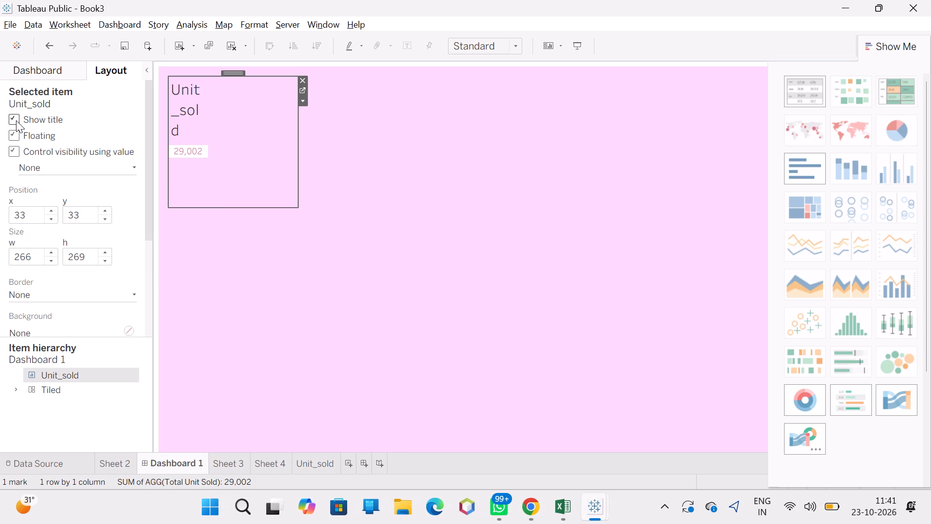
click(16, 120)
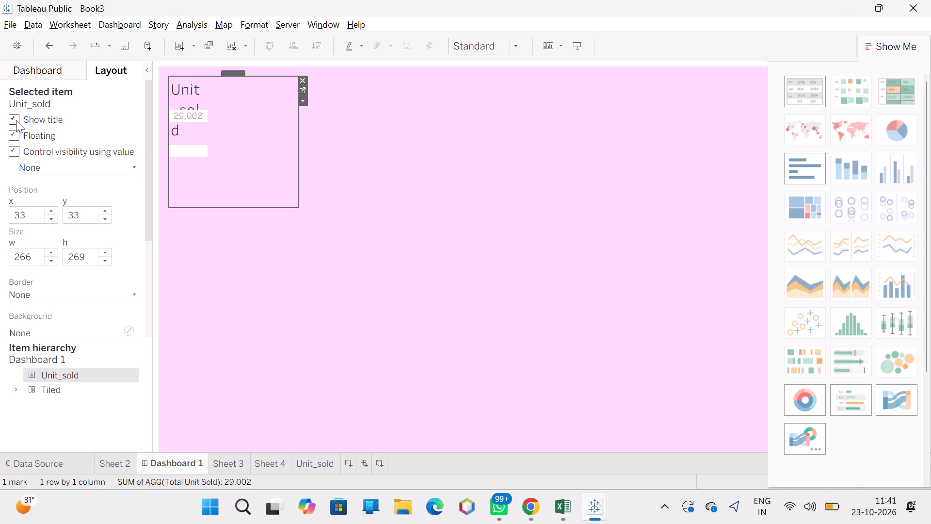
click(16, 120)
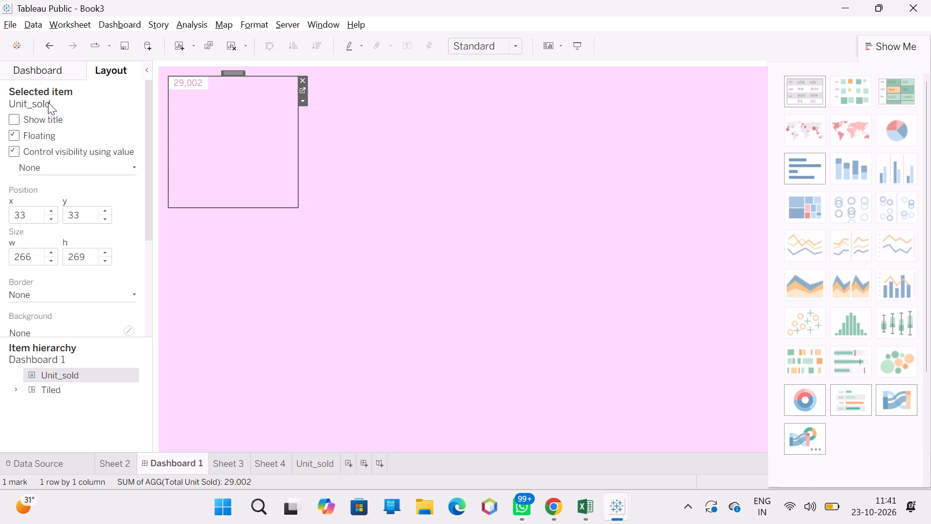
Give the Unit_sold card a very pale pink palette background at 100% opacity, trying a few light shades first.
scroll(57, 304, down, 1)
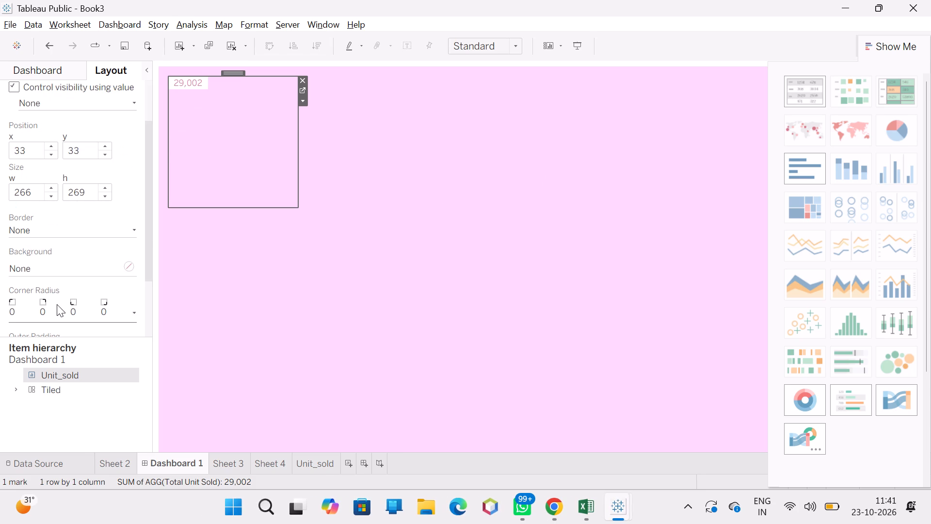
scroll(57, 304, down, 1)
click(131, 265)
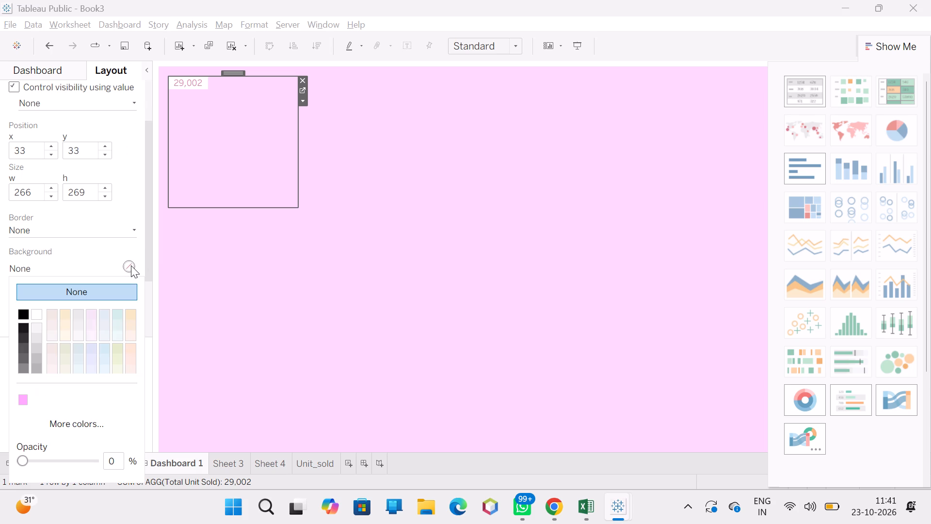
click(107, 353)
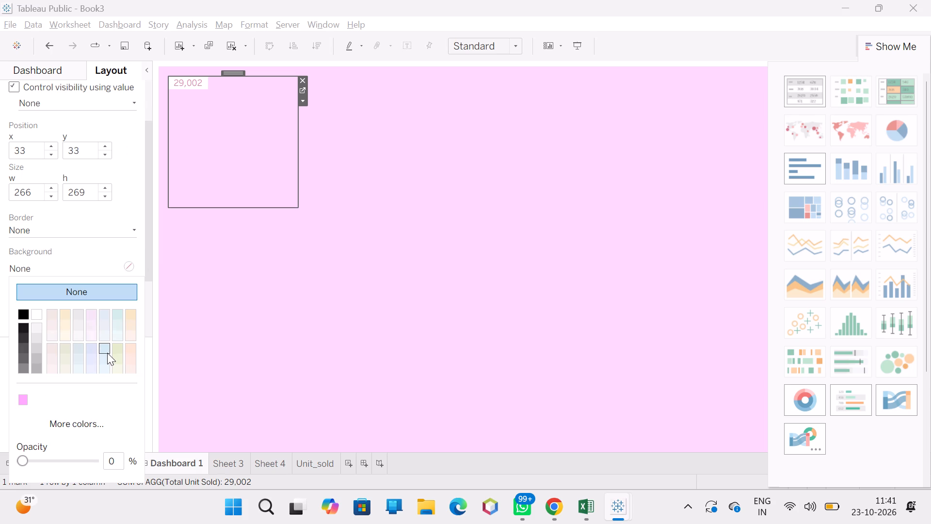
click(98, 360)
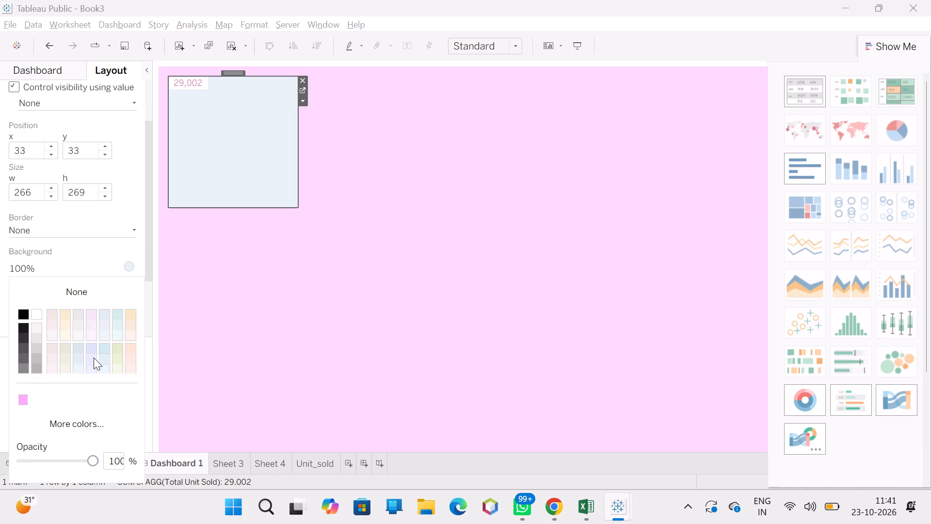
click(91, 330)
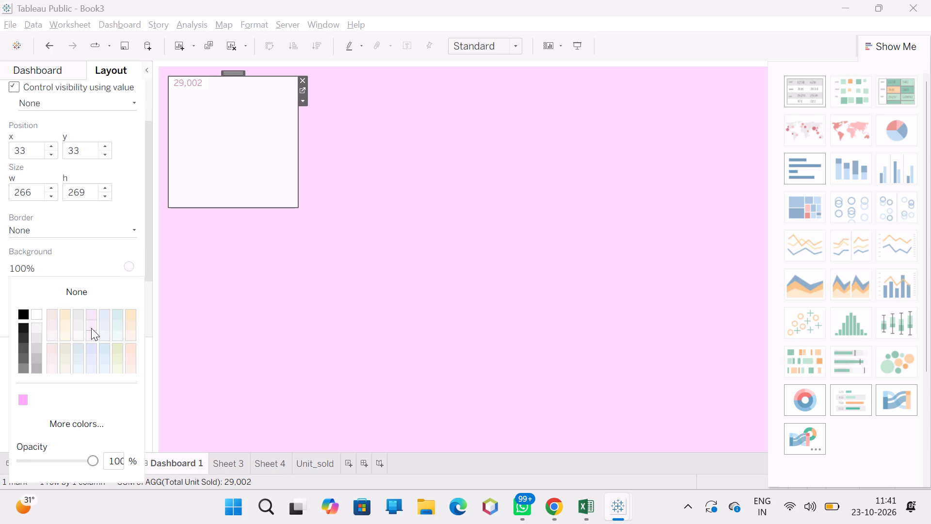
click(91, 328)
click(527, 515)
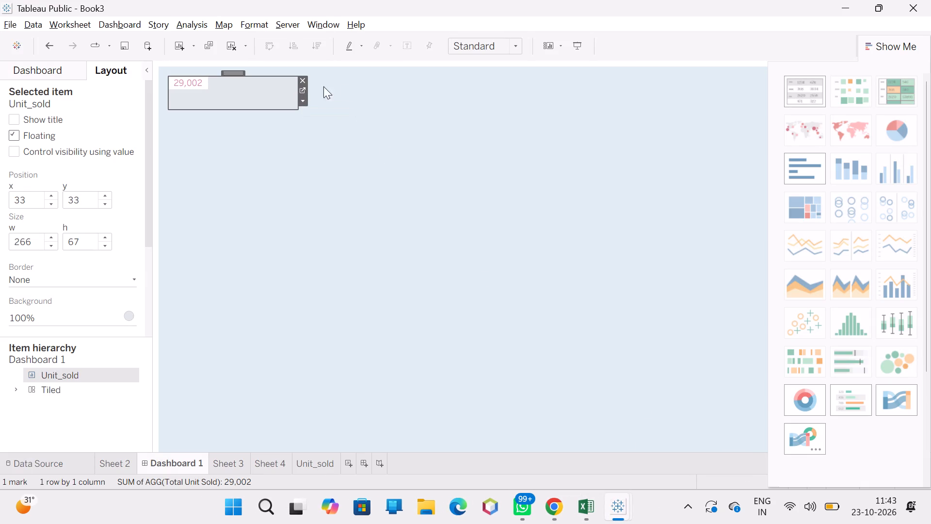
drag(323, 86, 496, 98)
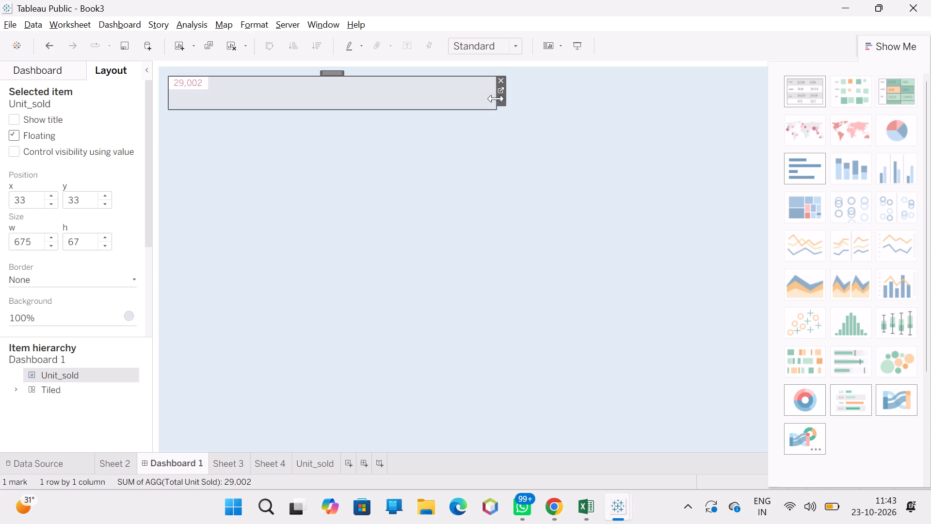
click(19, 120)
drag(225, 108, 212, 169)
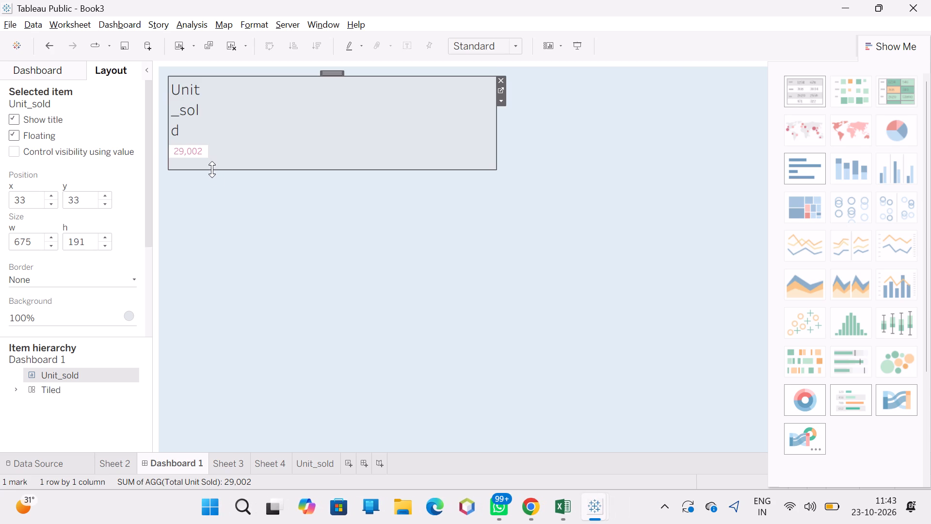
Move the Unit_sold card horizontally to x position 46.
triple_click(51, 199)
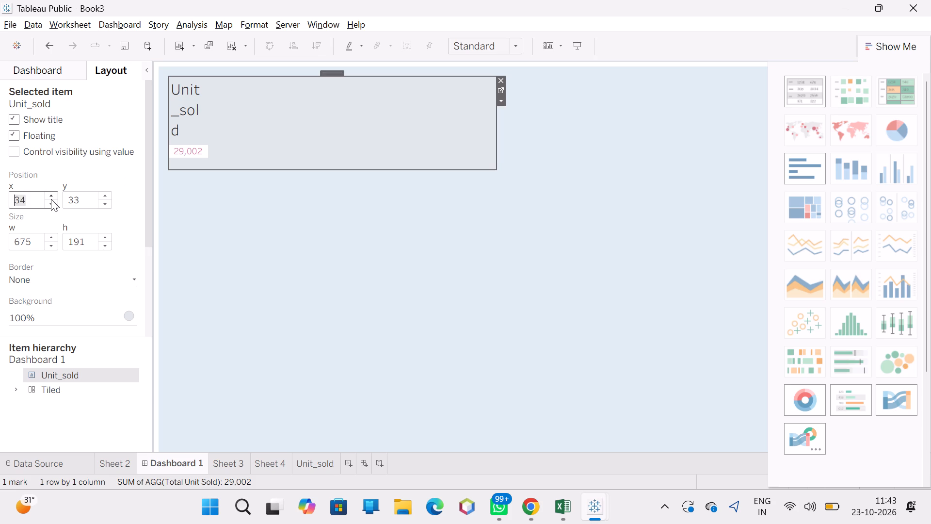
click(51, 199)
triple_click(50, 196)
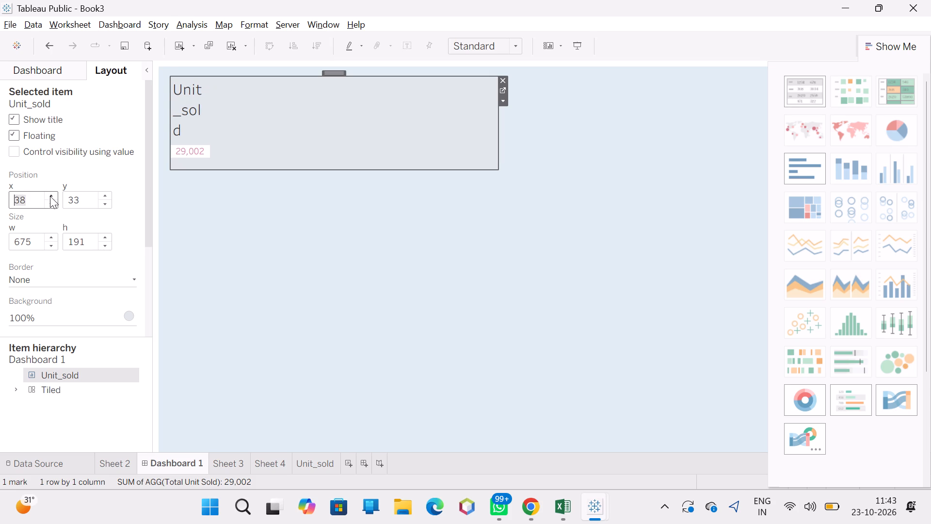
triple_click(50, 196)
triple_click(50, 196)
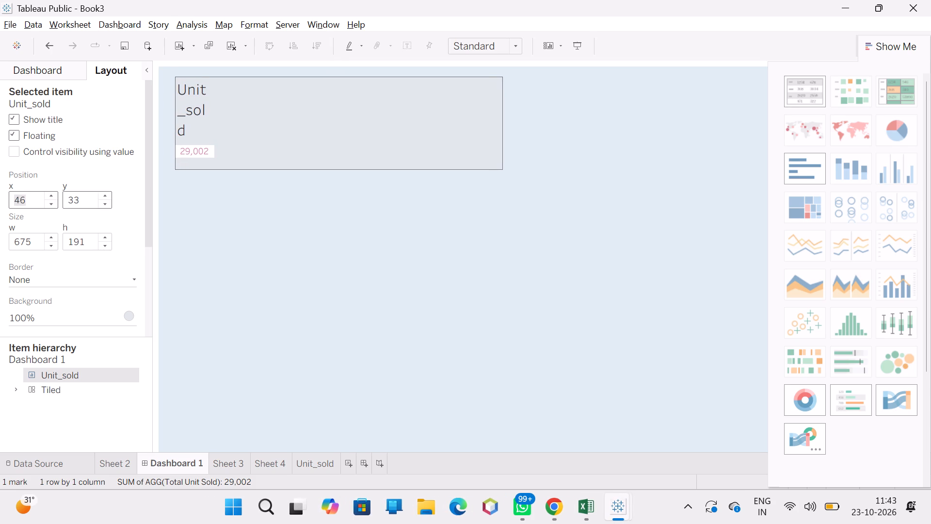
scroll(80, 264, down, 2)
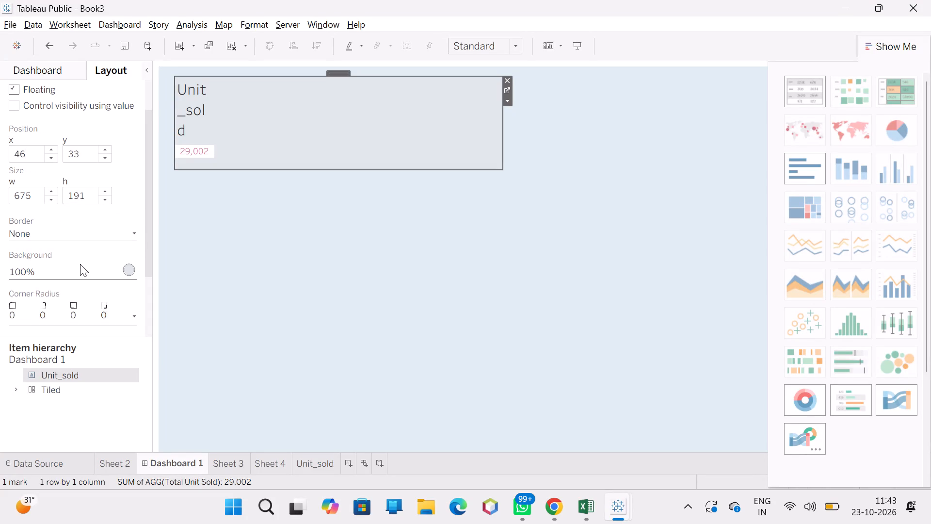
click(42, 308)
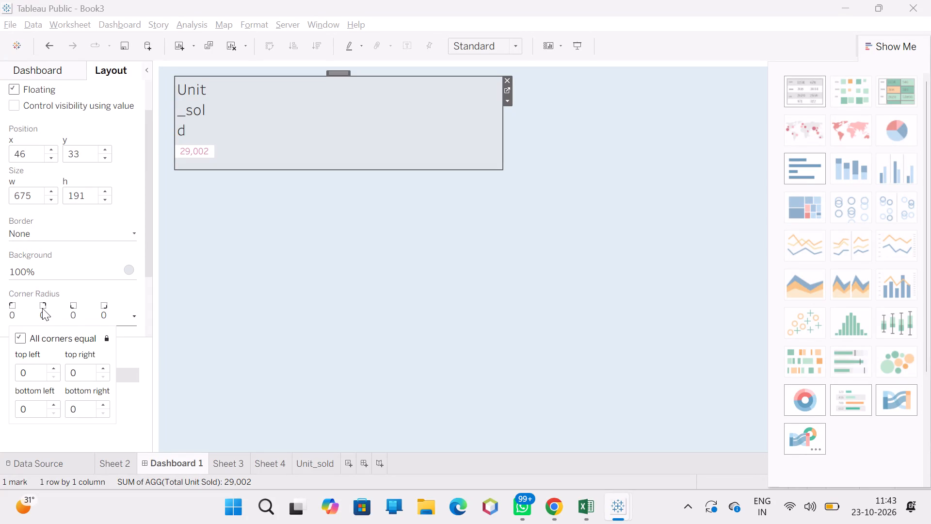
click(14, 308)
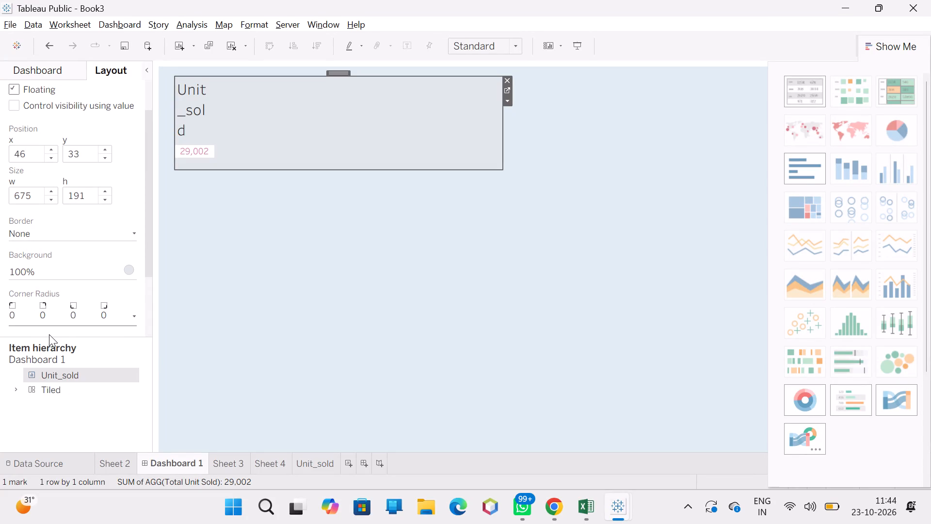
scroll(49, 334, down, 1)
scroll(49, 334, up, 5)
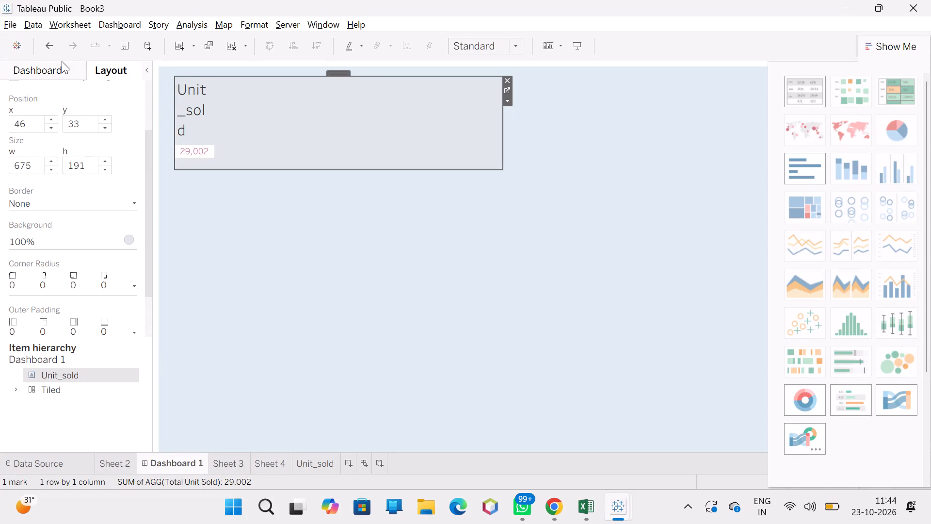
Add a text object reading "Total Unit Spent" to the dashboard, choosing bold and font size 22.
click(46, 64)
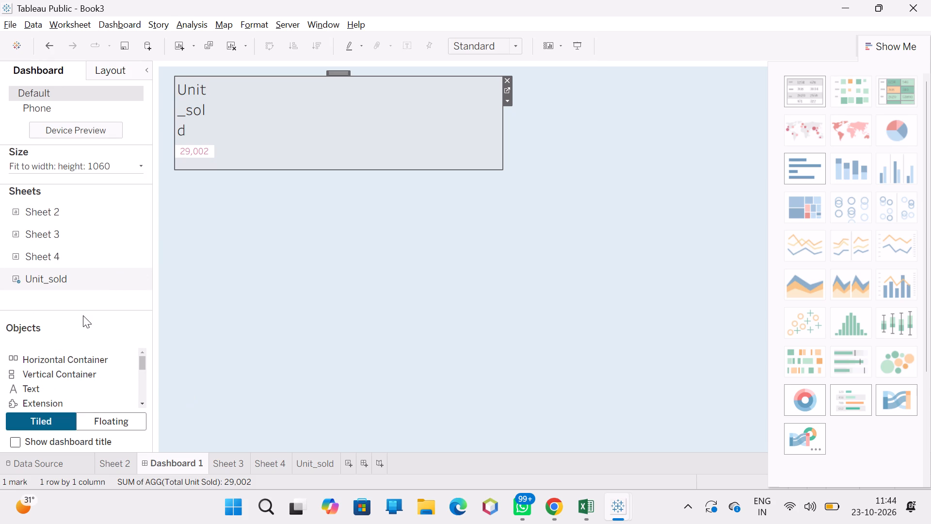
scroll(64, 313, down, 3)
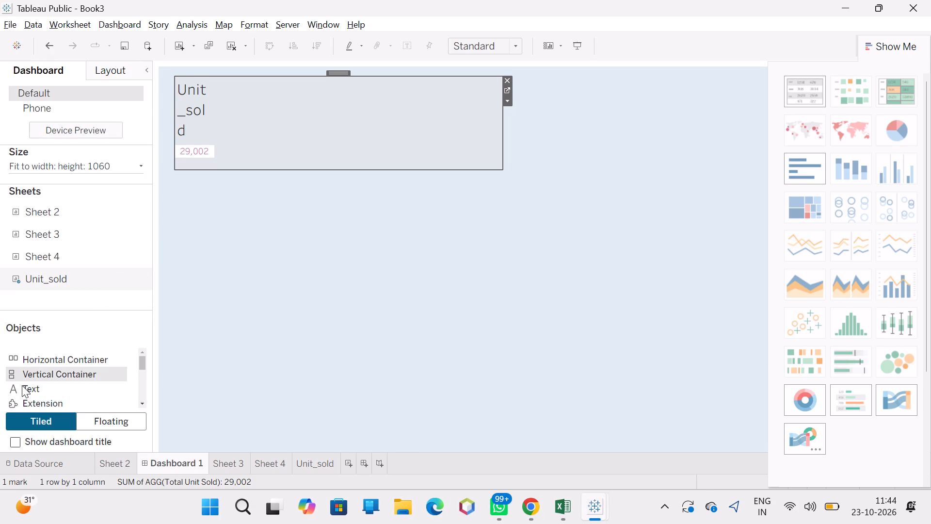
click(22, 385)
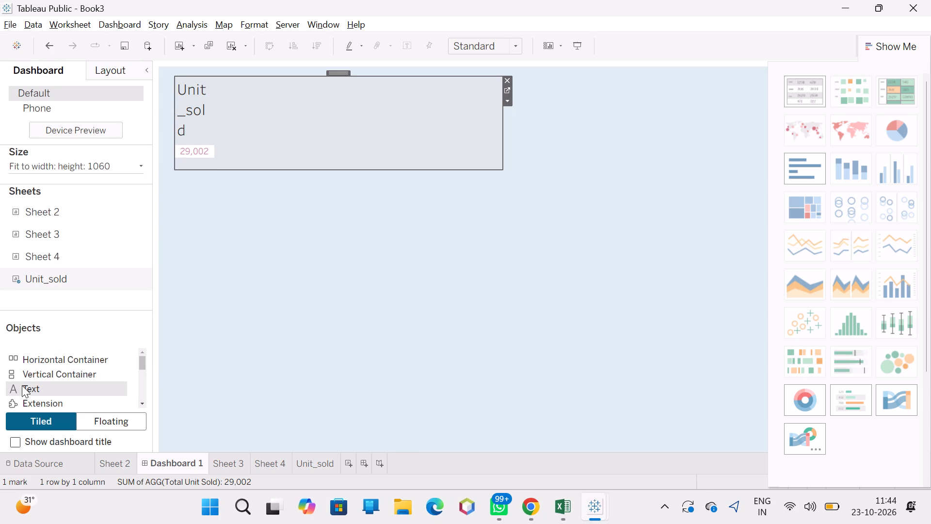
double_click(22, 385)
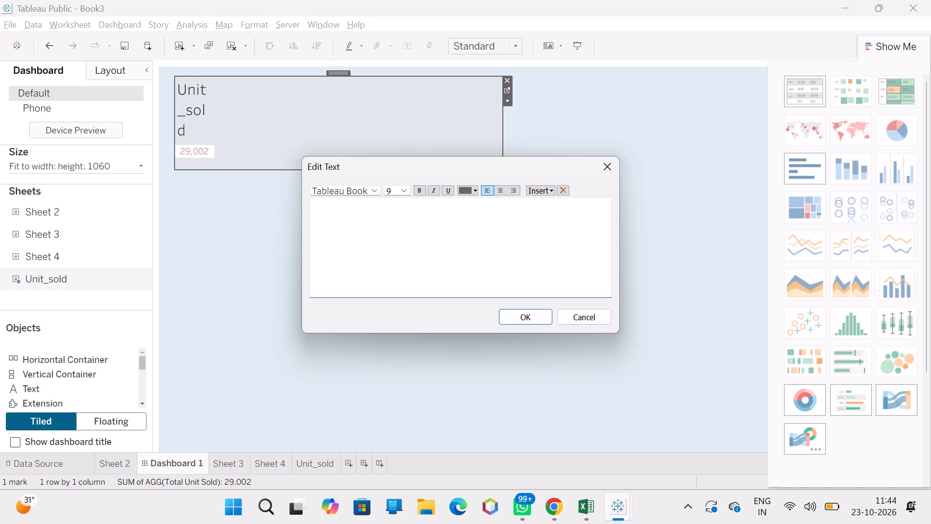
text(Totao)
key(BackSpace)
text(l)
key(space)
text(Unit Sales)
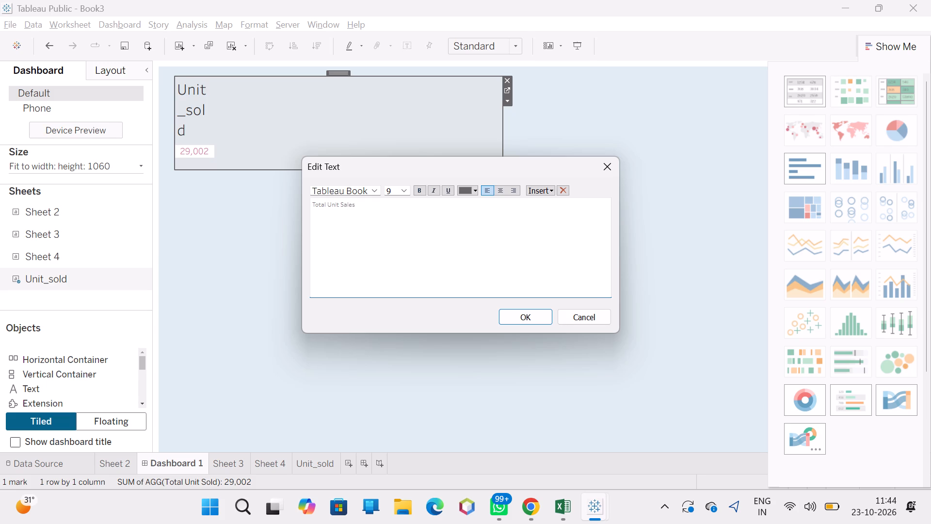
key(BackSpace)
key(BackSpace)
key(BackSpace)
key(BackSpace)
text(pen)
key(t)
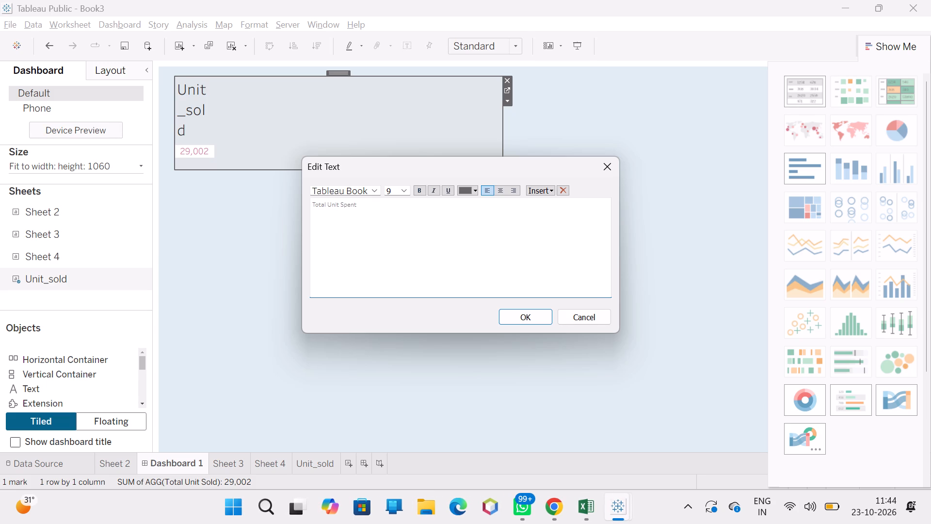
click(420, 191)
click(409, 189)
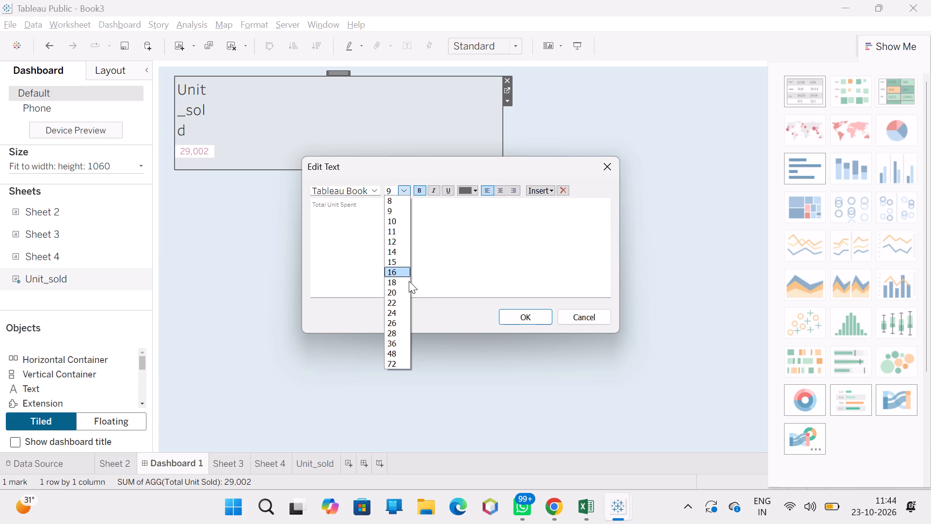
click(399, 306)
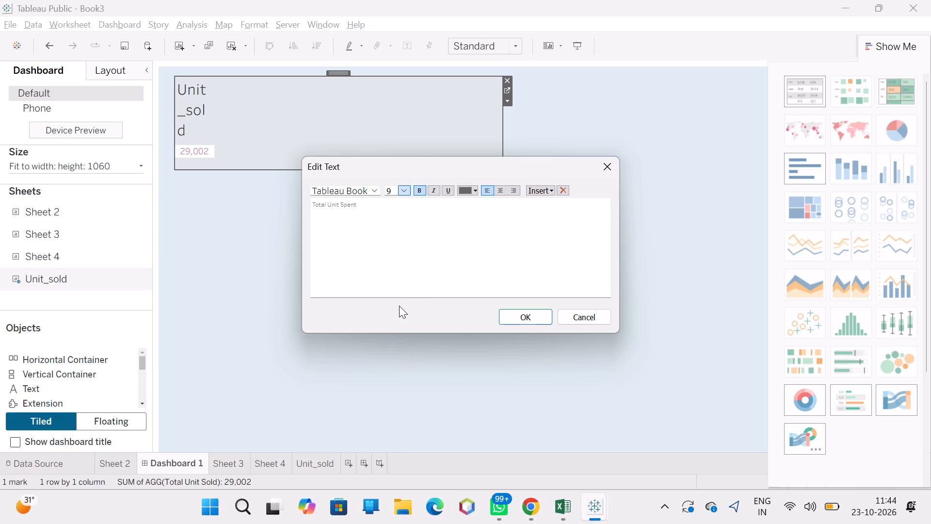
click(533, 315)
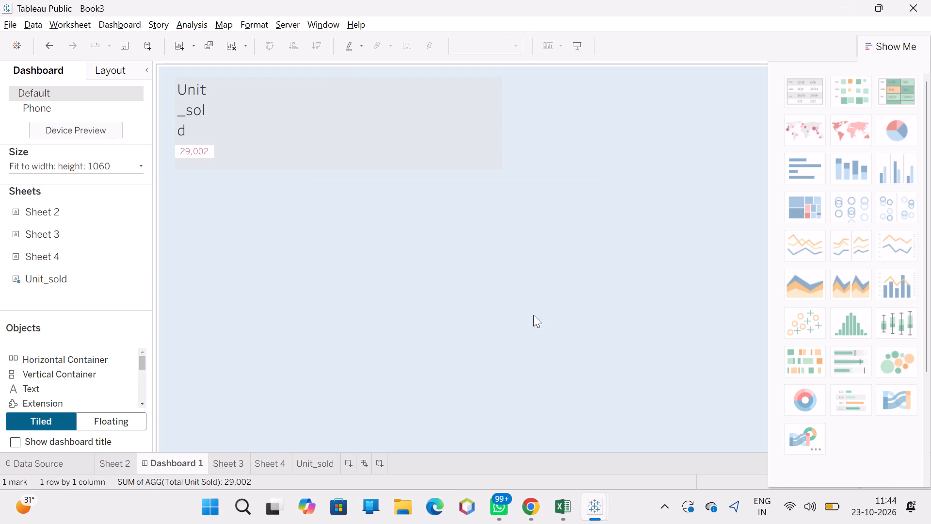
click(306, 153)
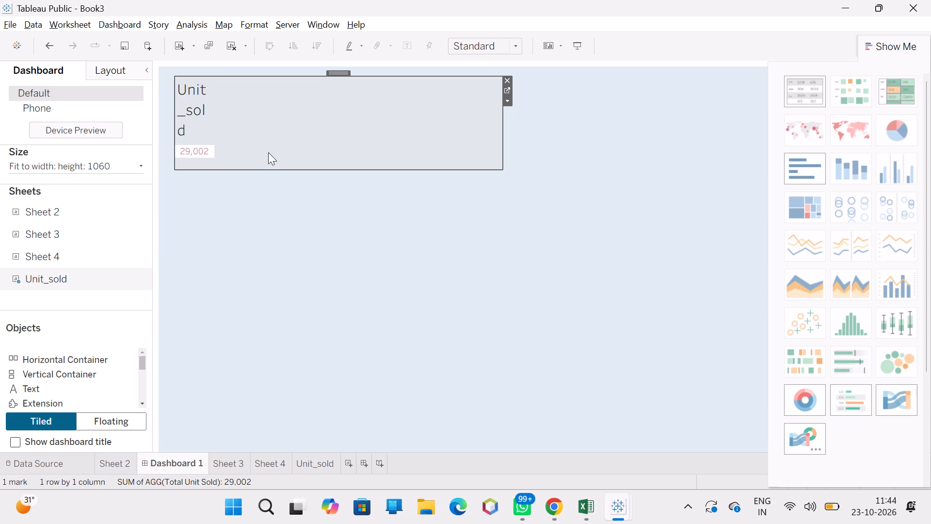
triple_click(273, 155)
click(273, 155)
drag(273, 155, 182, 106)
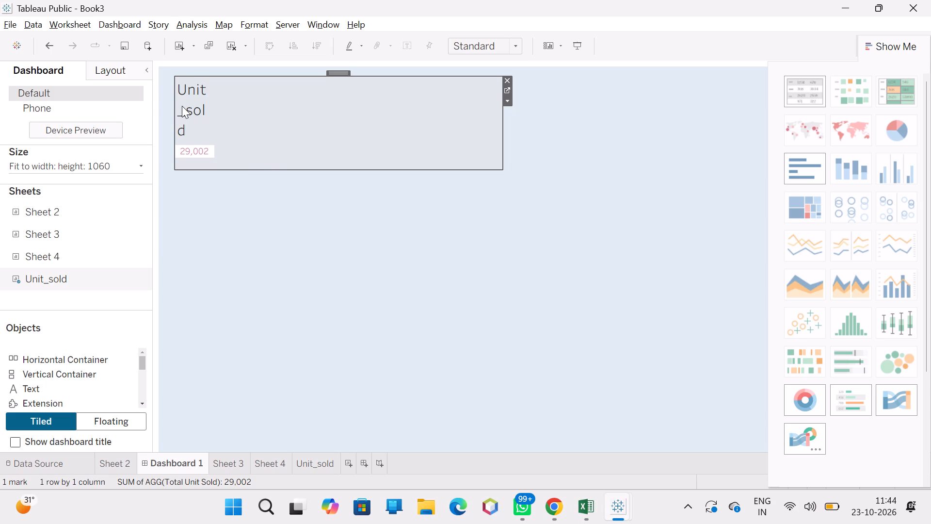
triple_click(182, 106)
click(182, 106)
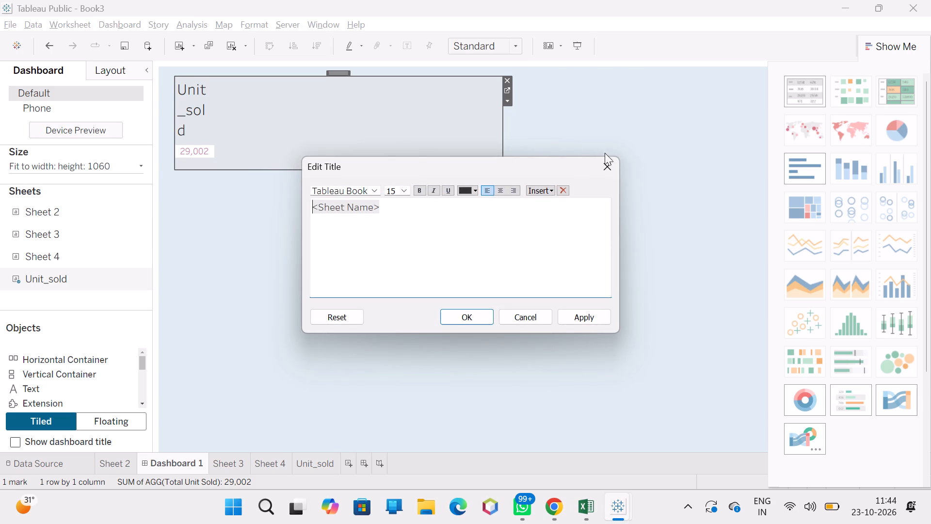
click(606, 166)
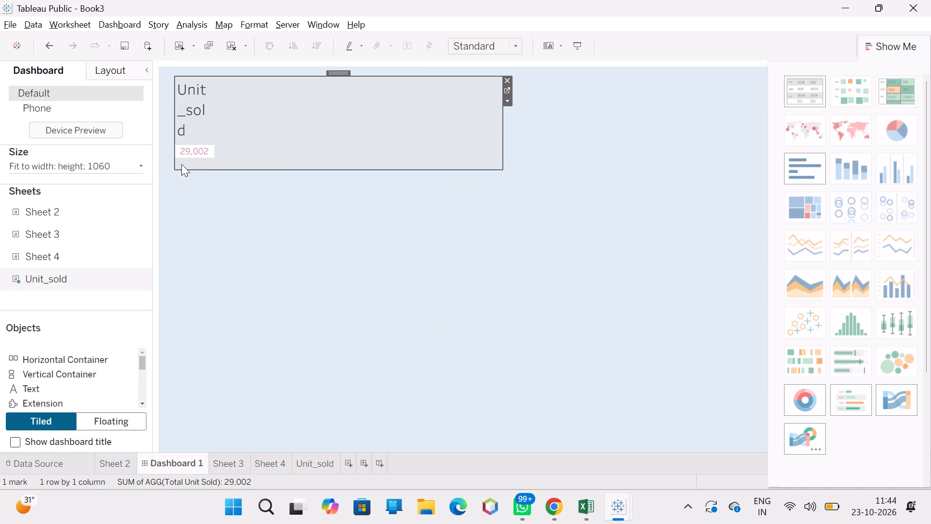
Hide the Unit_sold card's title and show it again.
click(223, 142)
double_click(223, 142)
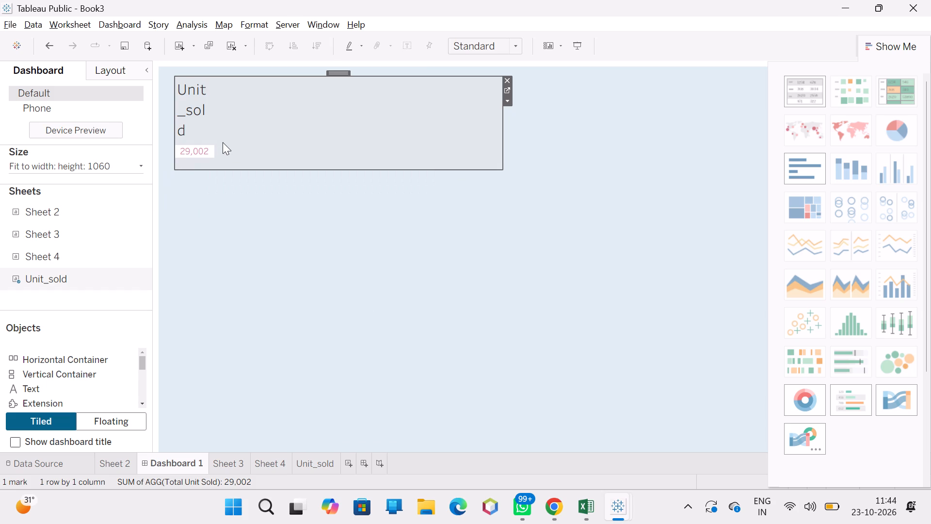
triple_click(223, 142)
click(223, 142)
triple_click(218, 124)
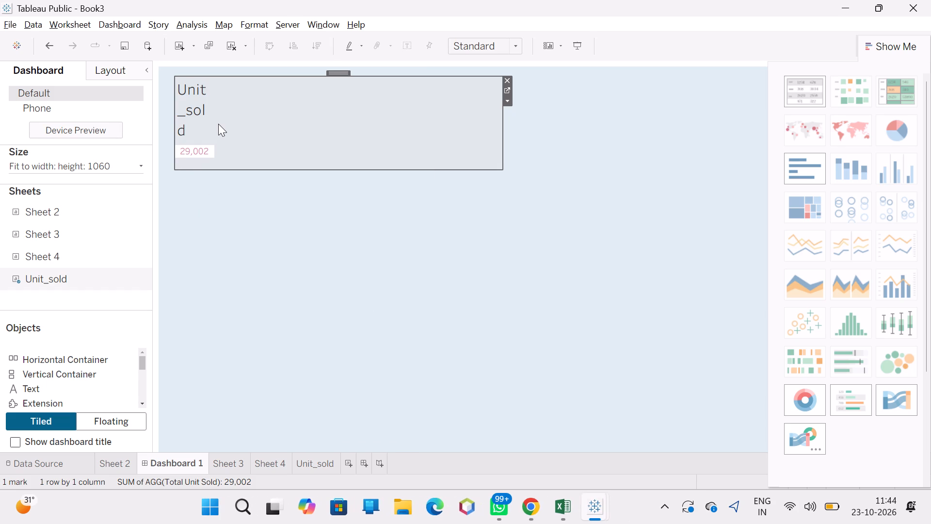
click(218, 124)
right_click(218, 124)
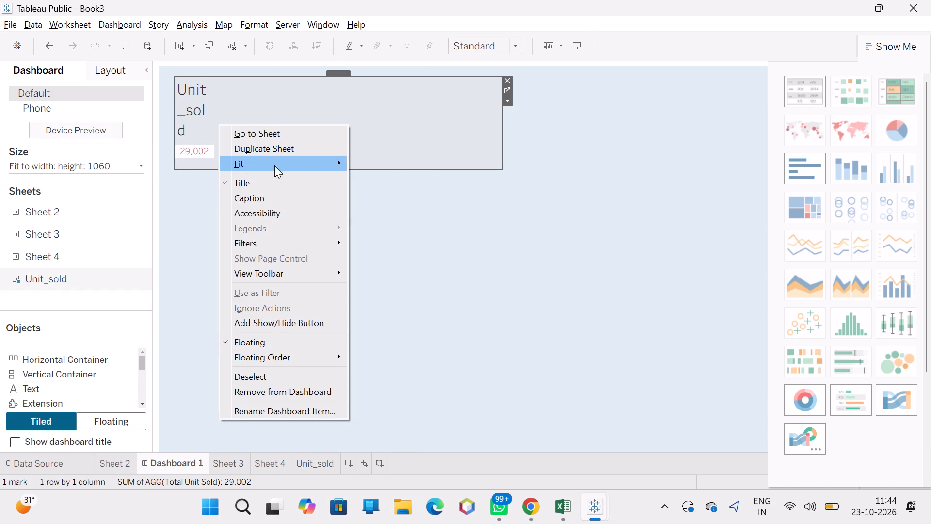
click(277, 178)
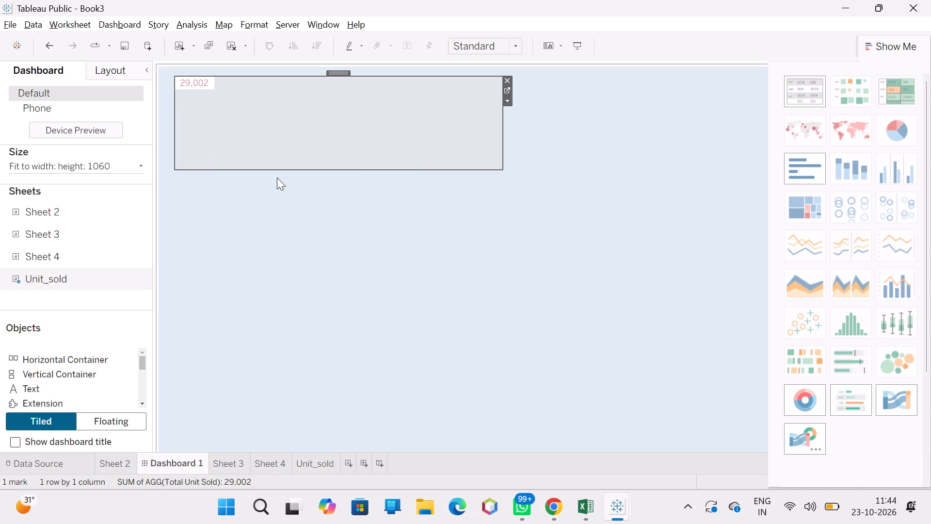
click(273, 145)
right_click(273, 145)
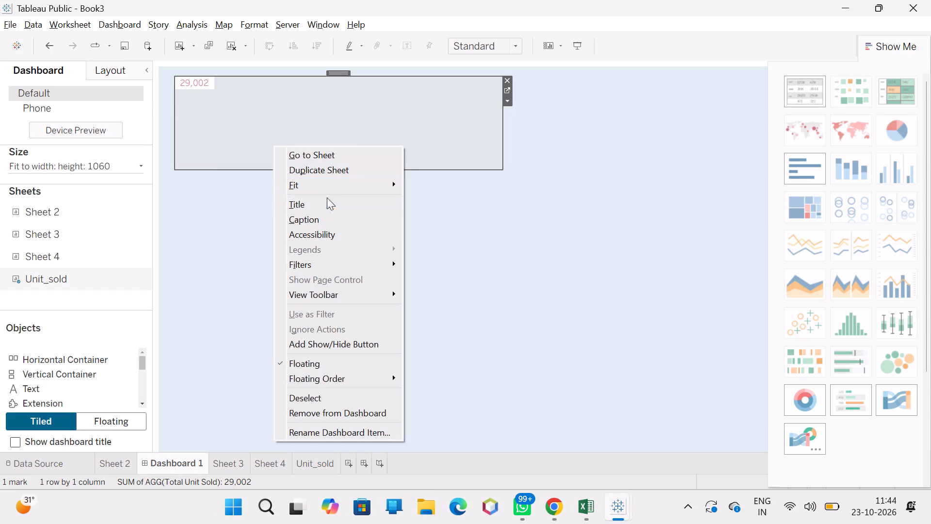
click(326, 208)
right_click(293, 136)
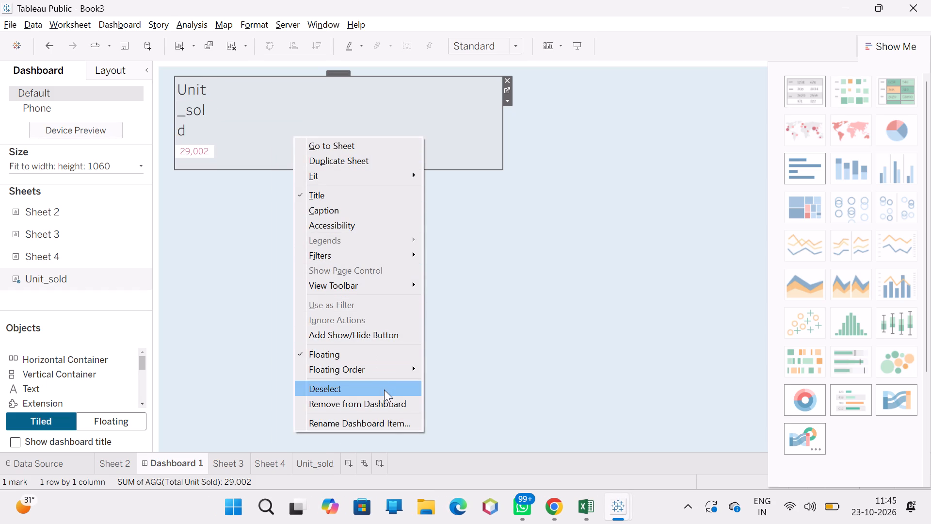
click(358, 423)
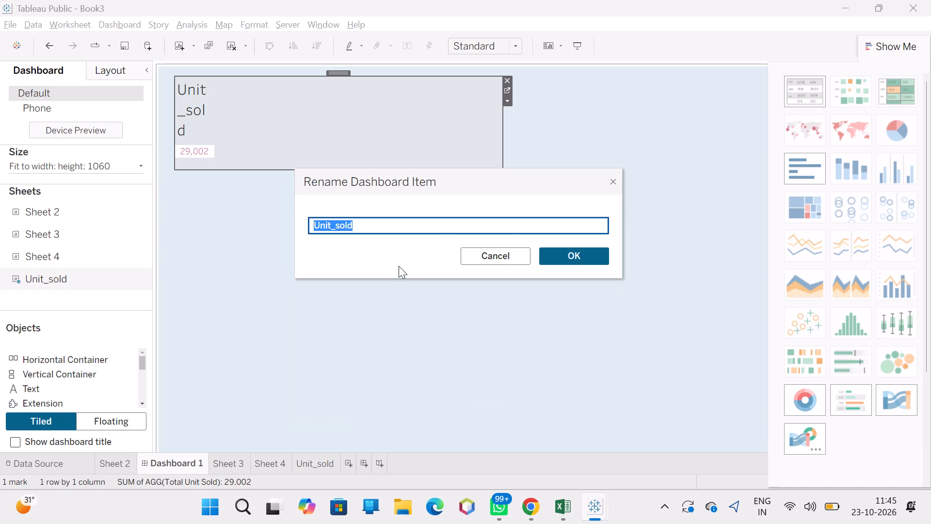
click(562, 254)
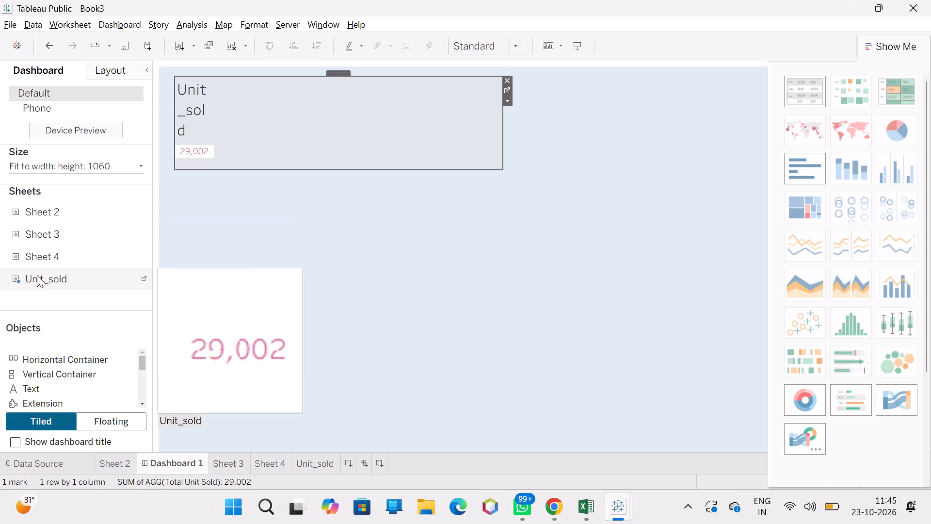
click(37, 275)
Try Fit Width on the Unit_sold card and set its fit to Entire View.
triple_click(277, 96)
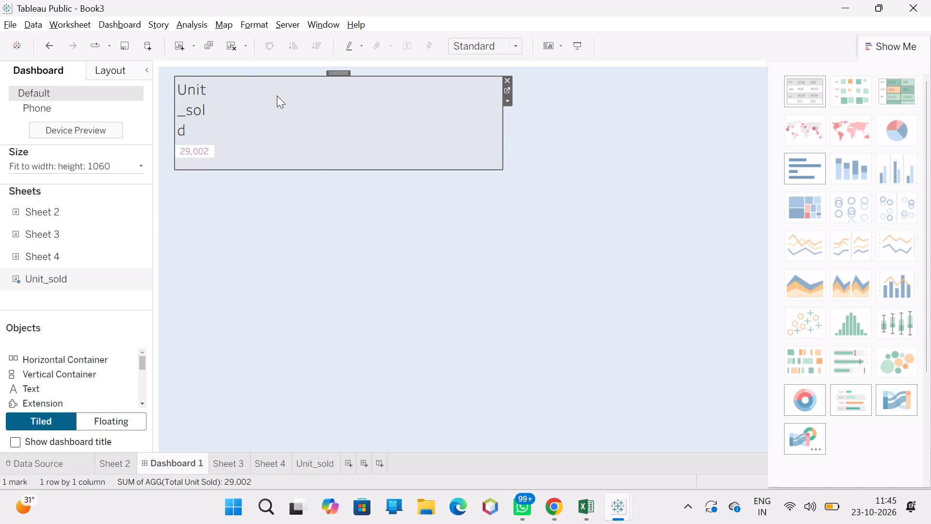
right_click(277, 96)
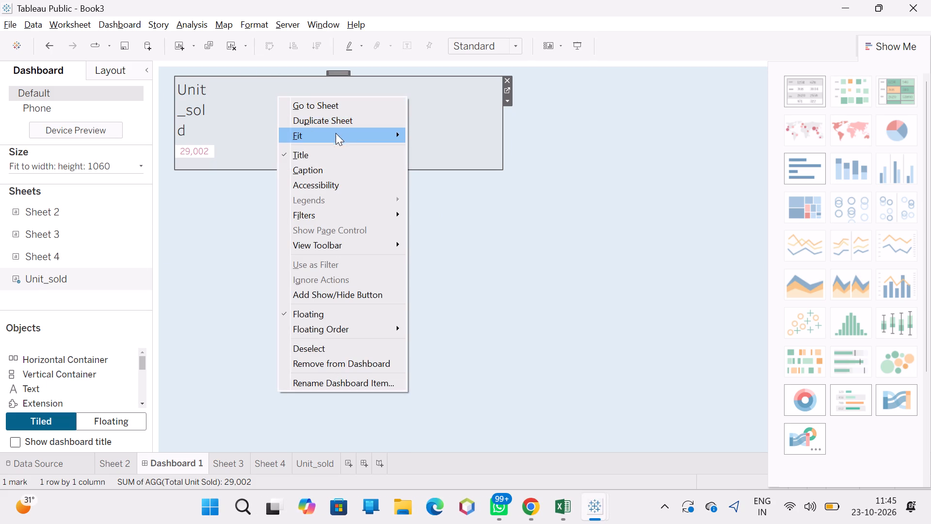
click(395, 135)
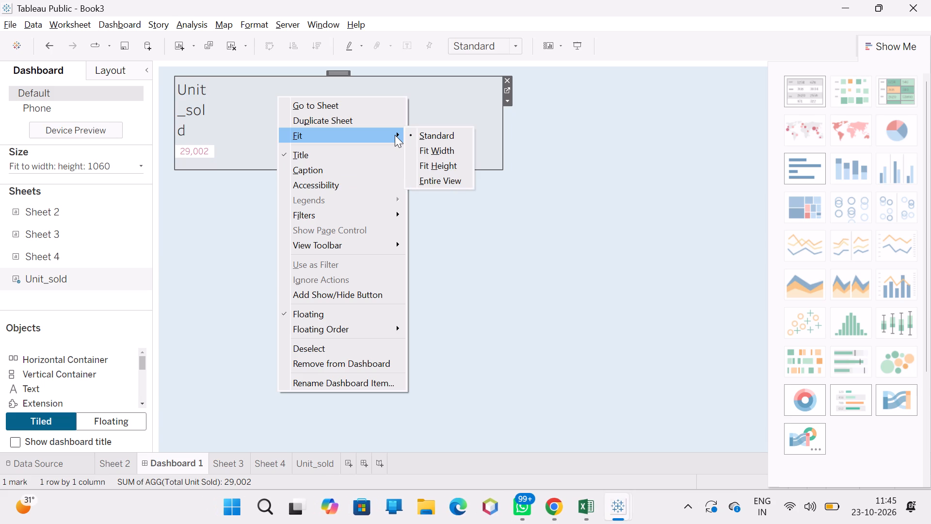
click(444, 153)
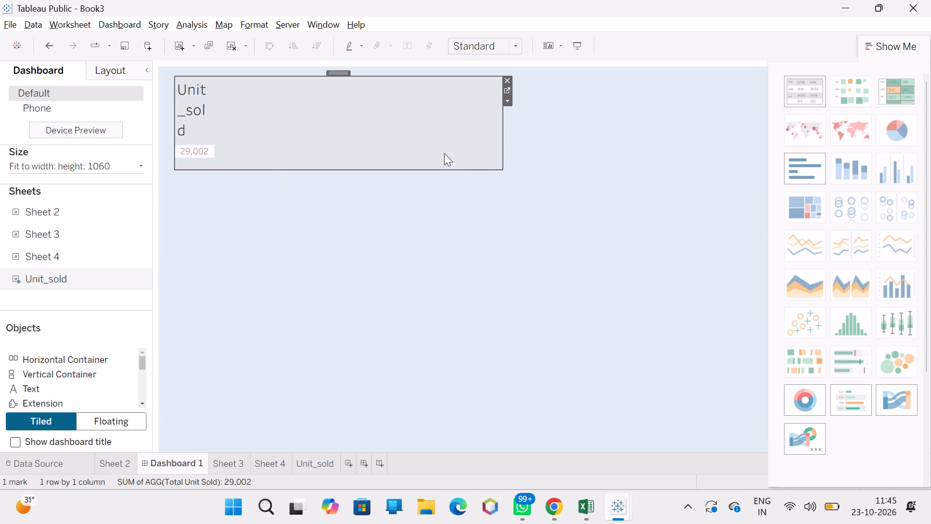
click(362, 135)
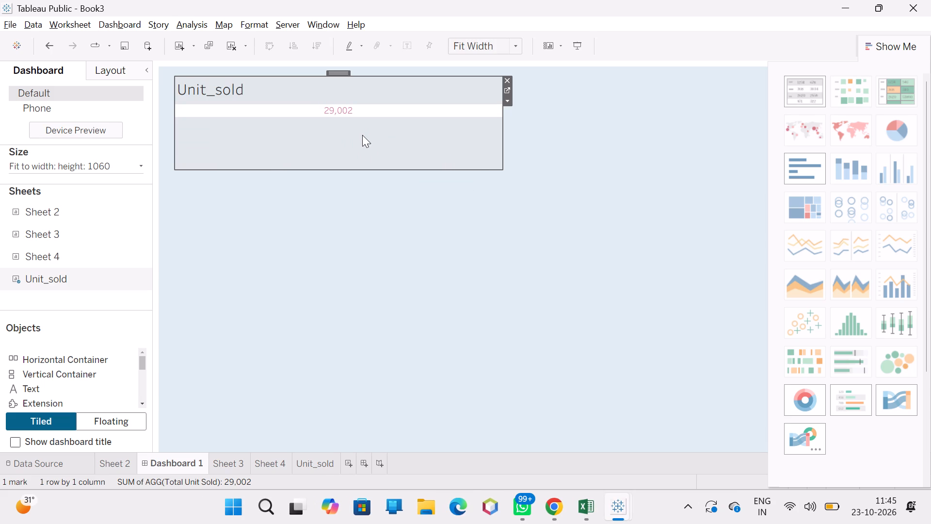
right_click(362, 135)
click(406, 175)
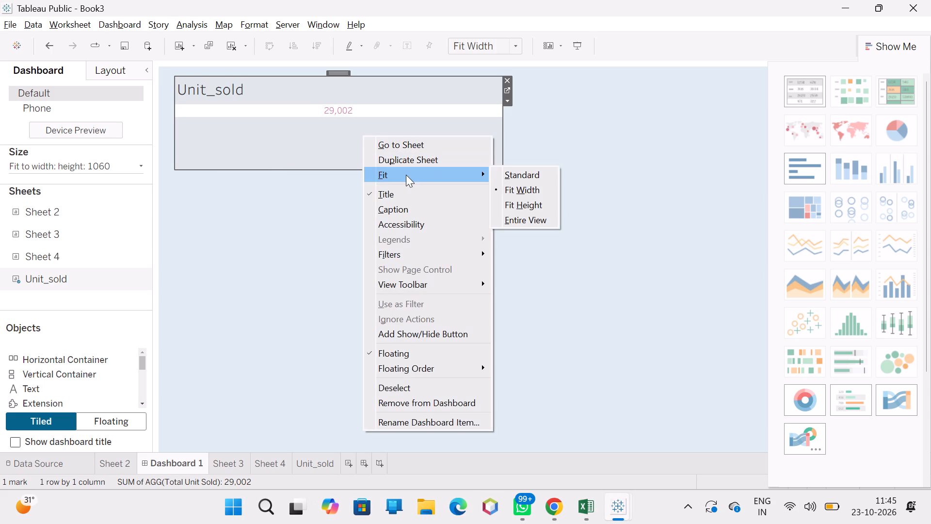
click(518, 218)
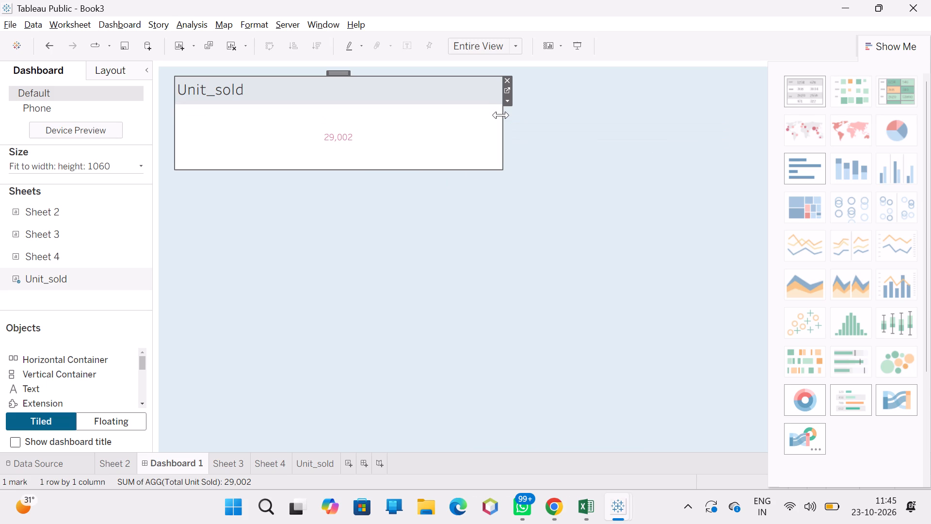
Shrink the Unit_sold card's width and height to a compact box around its title and value.
drag(501, 115, 322, 133)
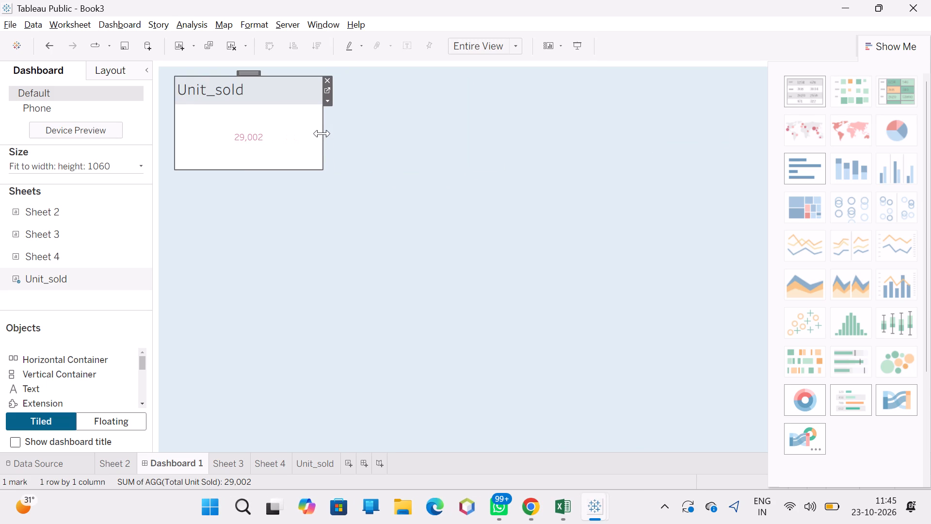
drag(321, 133, 268, 131)
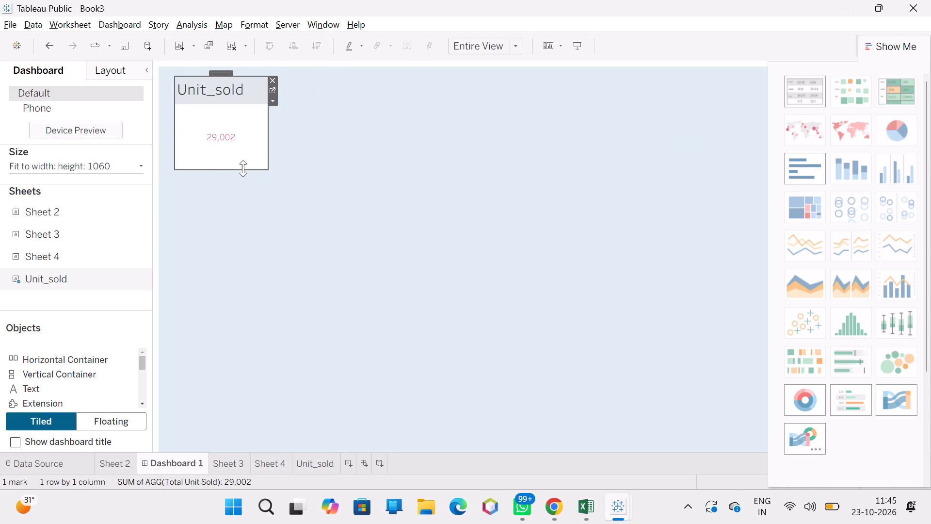
drag(241, 169, 245, 136)
click(295, 154)
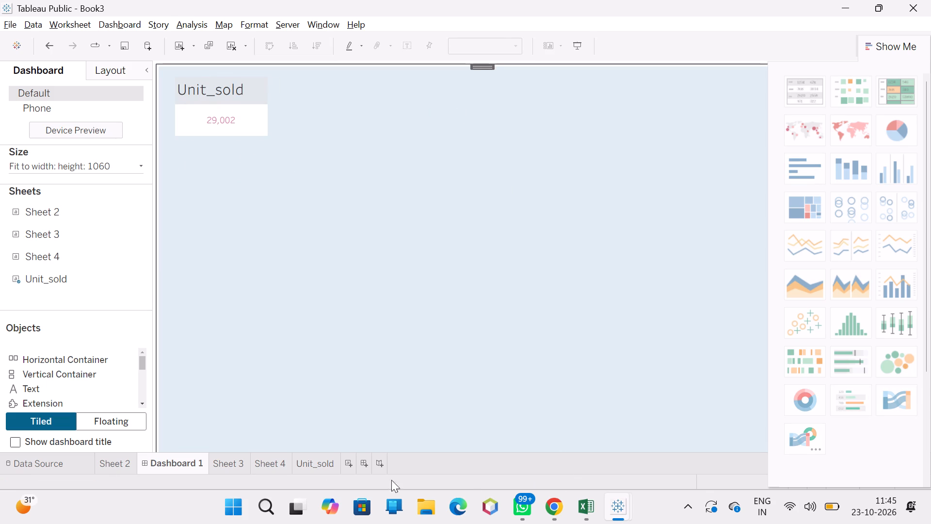
click(255, 466)
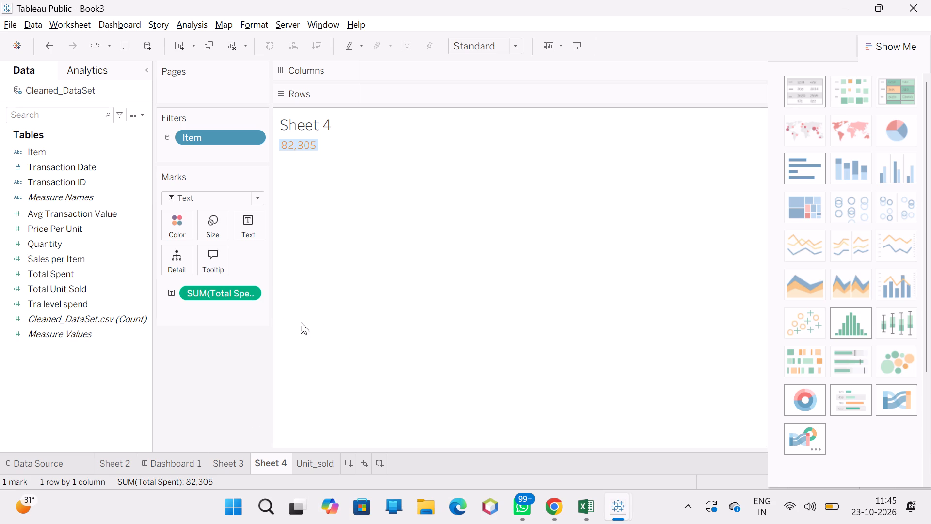
click(251, 292)
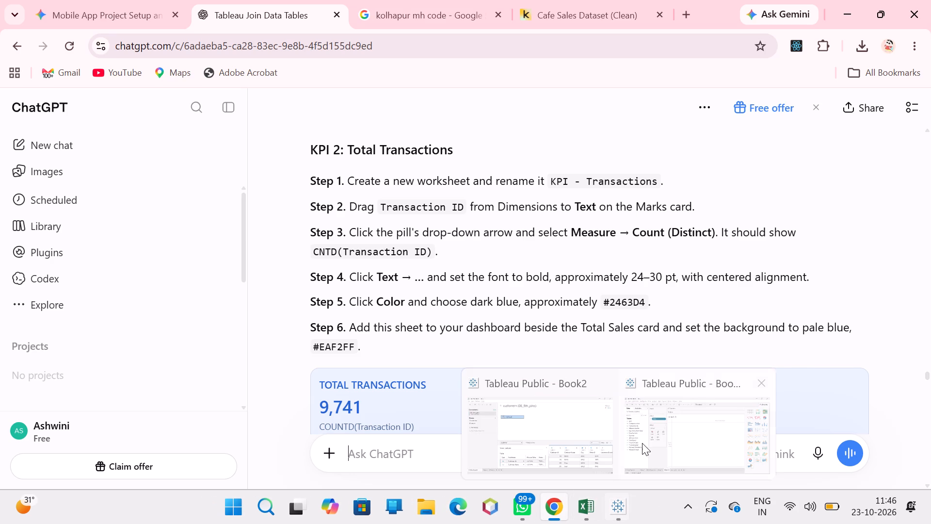
click(644, 442)
drag(90, 180, 231, 290)
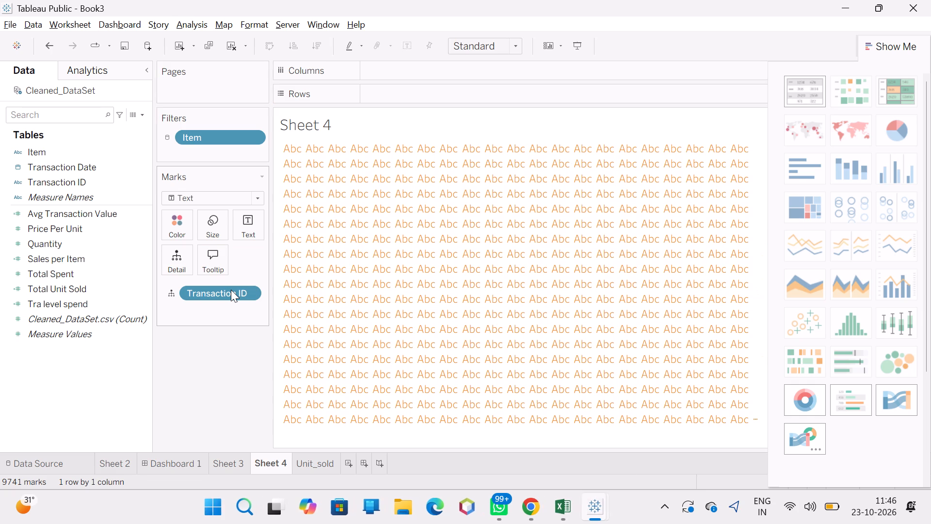
click(173, 293)
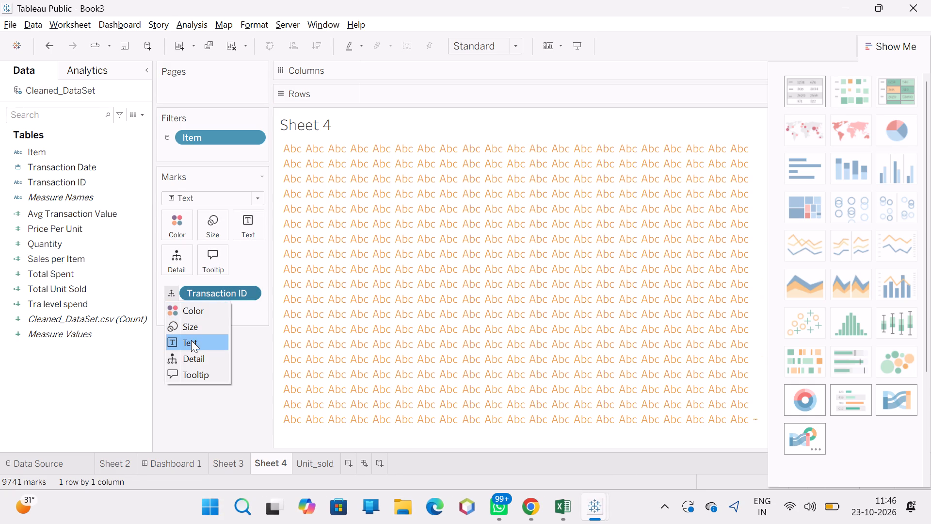
click(191, 340)
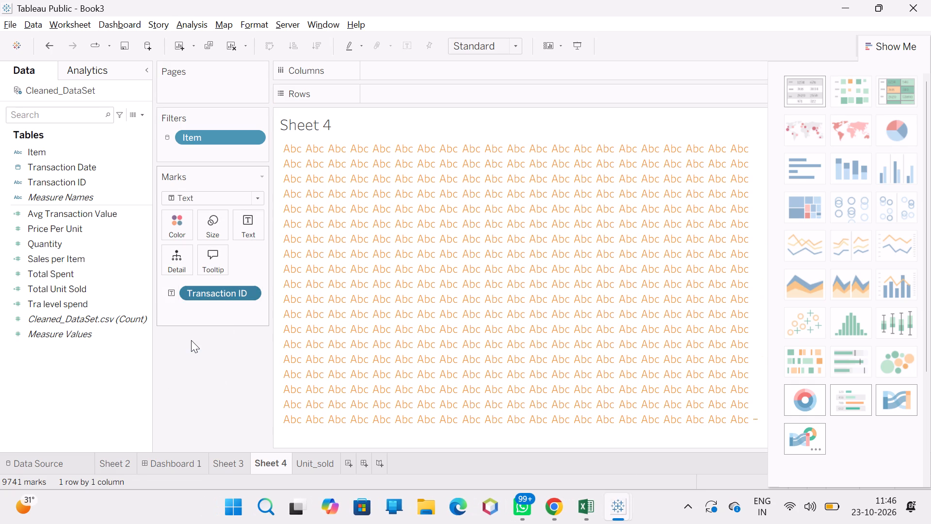
Recheck ChatGPT's aggregation instruction and change the Transaction ID mark's measure to Count (Distinct).
click(544, 508)
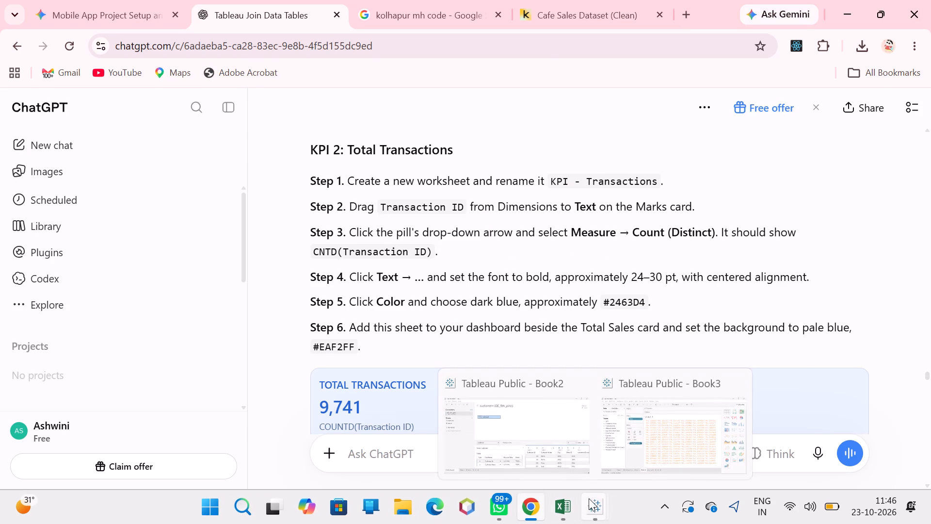
click(616, 456)
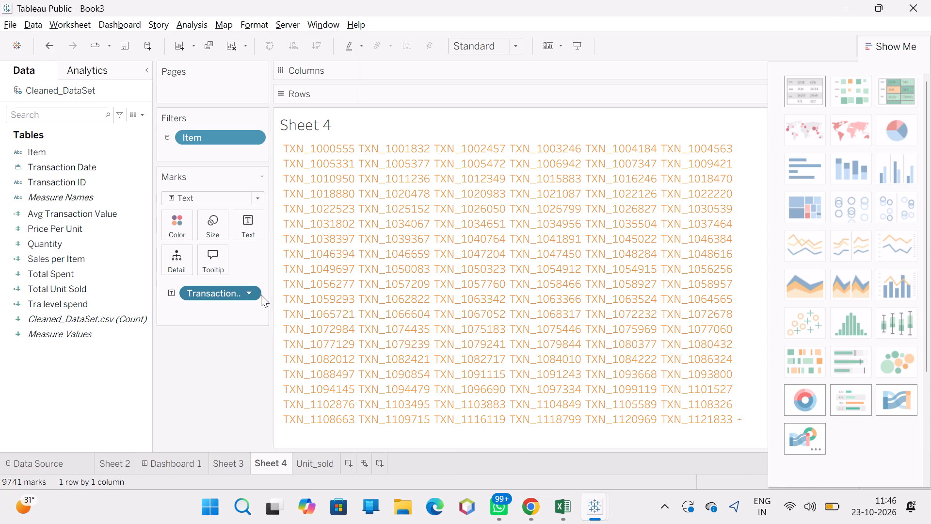
click(250, 295)
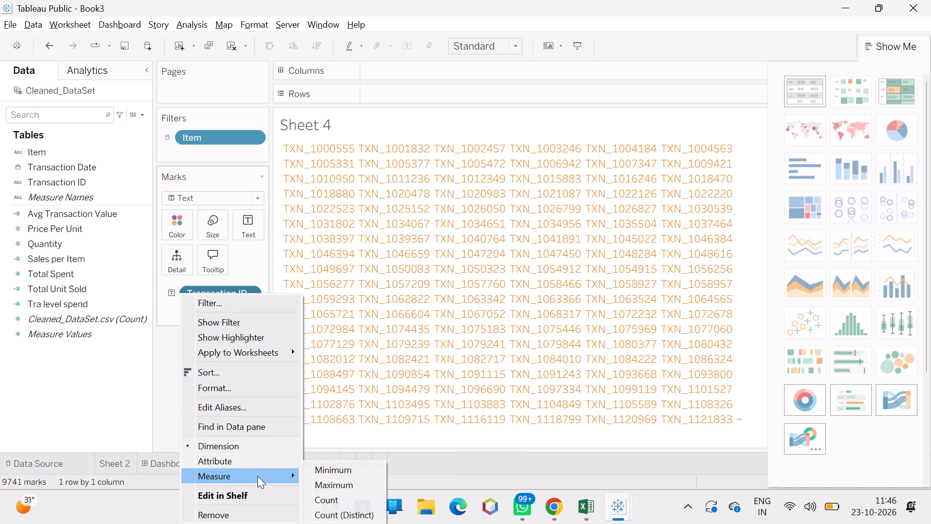
click(325, 520)
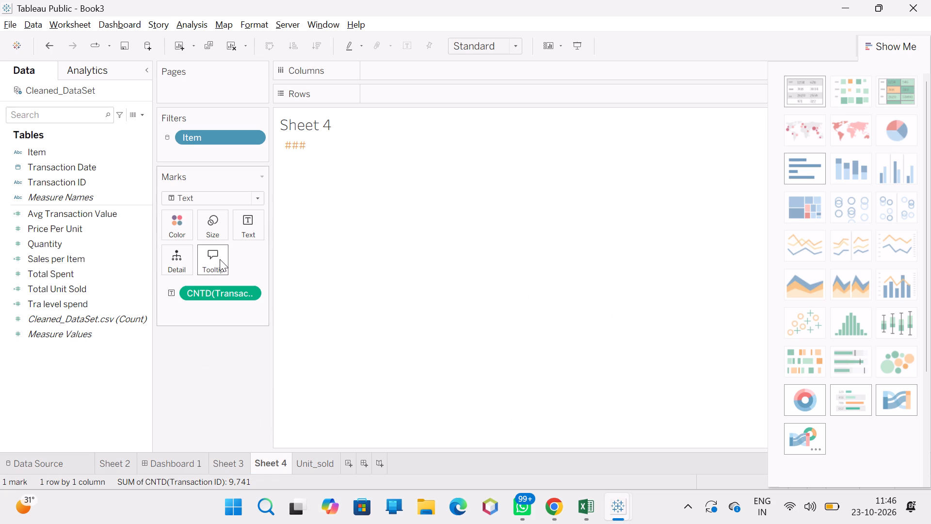
Reduce the size of the text mark on Sheet 4 to well below the midpoint of its range.
click(205, 222)
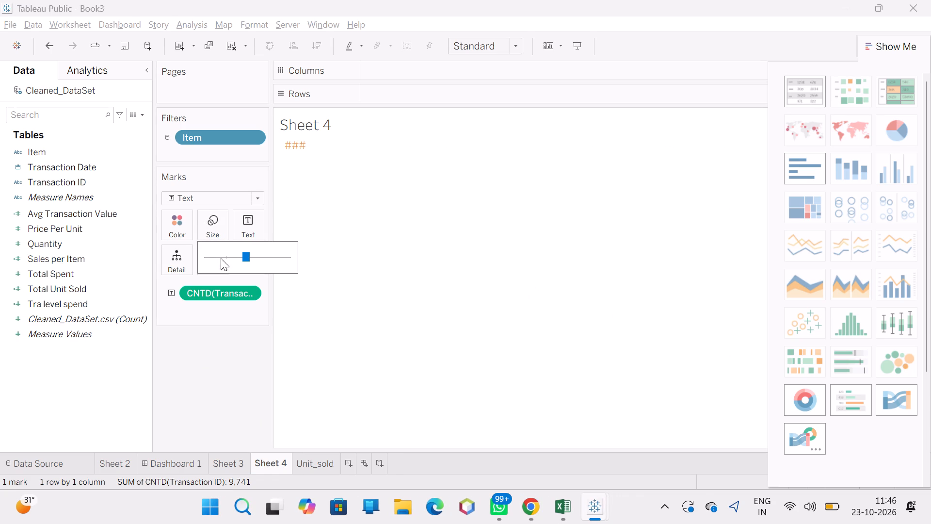
click(225, 255)
click(221, 256)
click(321, 291)
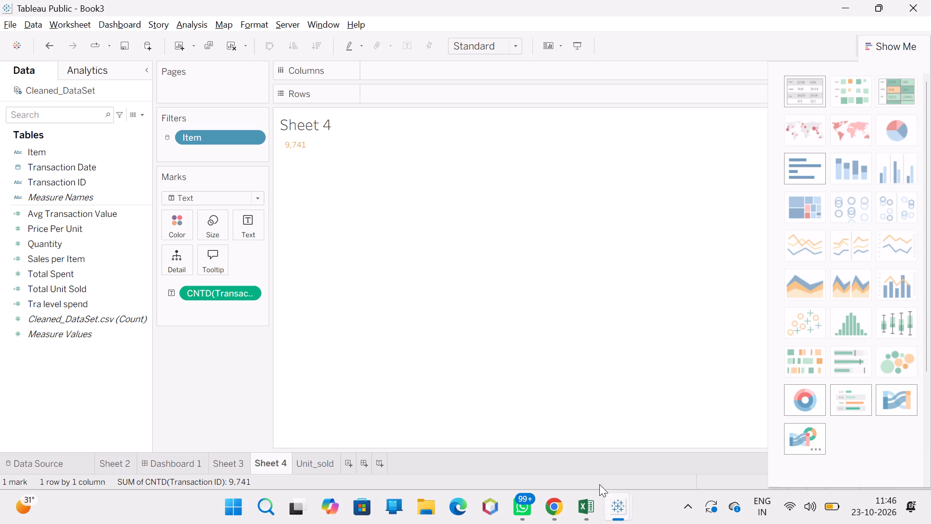
Check ChatGPT's worksheet naming for the Total Transactions KPI and rename Sheet 4 as "transactions".
click(558, 511)
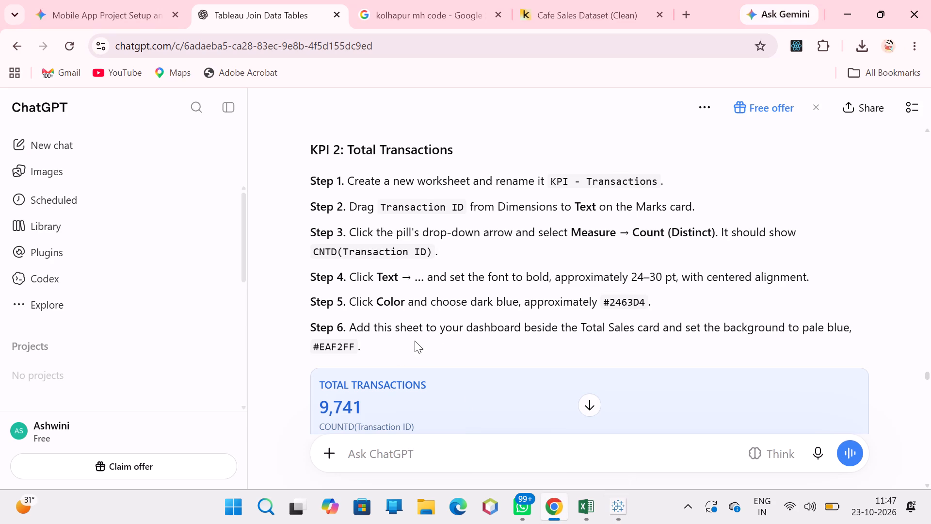
scroll(415, 341, down, 1)
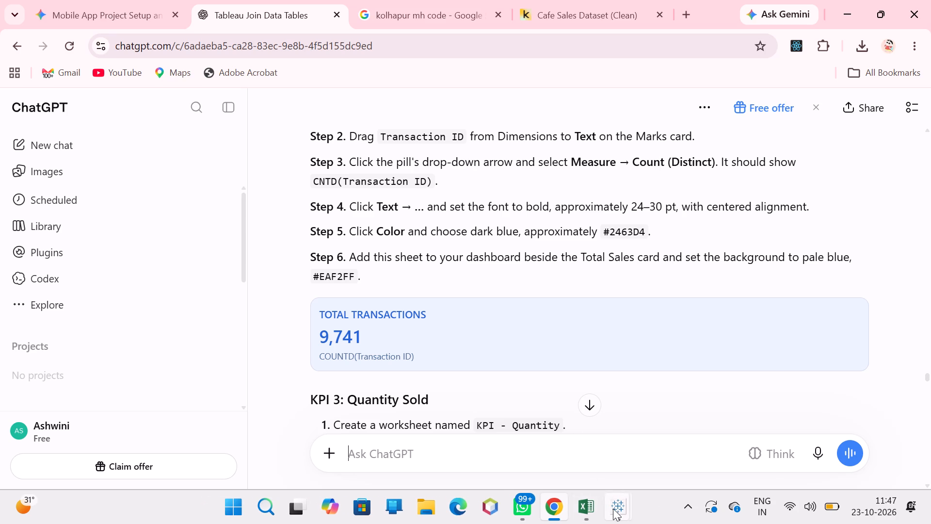
click(642, 442)
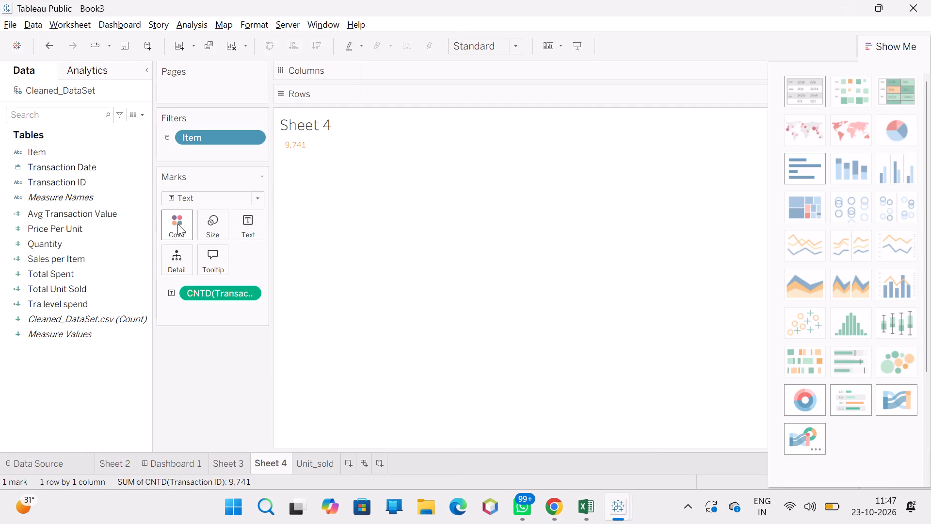
right_click(279, 466)
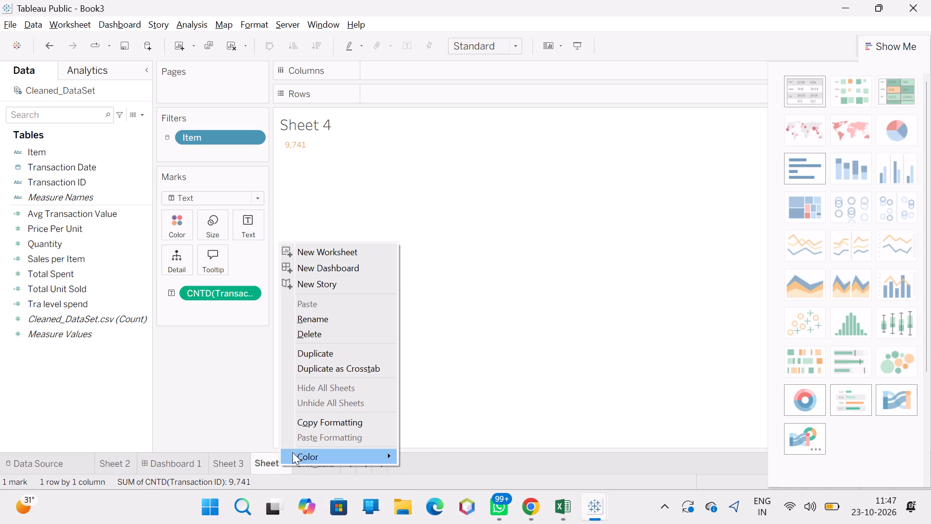
click(342, 316)
text(tra)
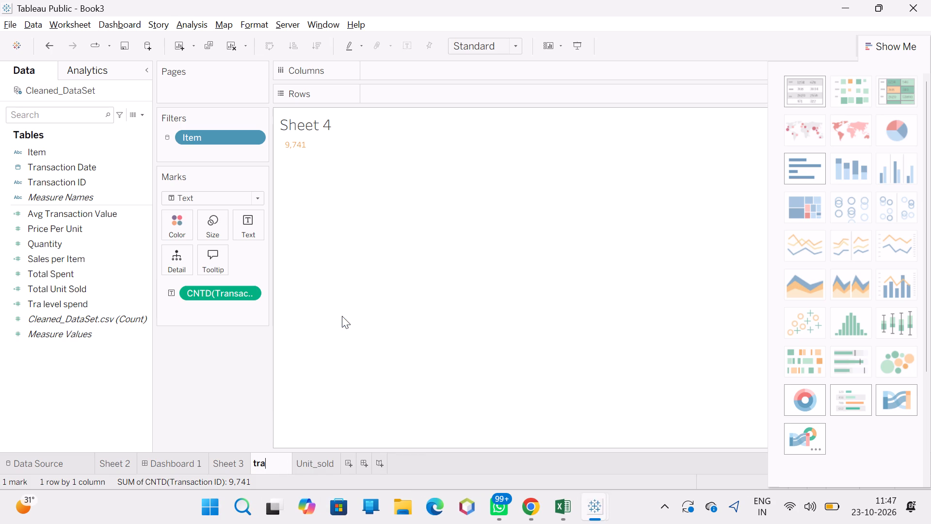
key(n)
key(shift+underscore)
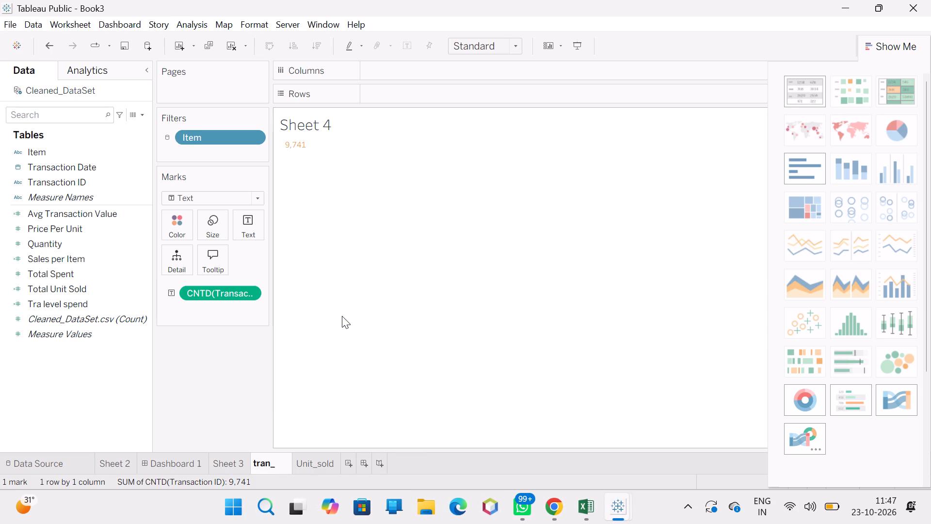
key(alt+Tab)
scroll(457, 203, up, 1)
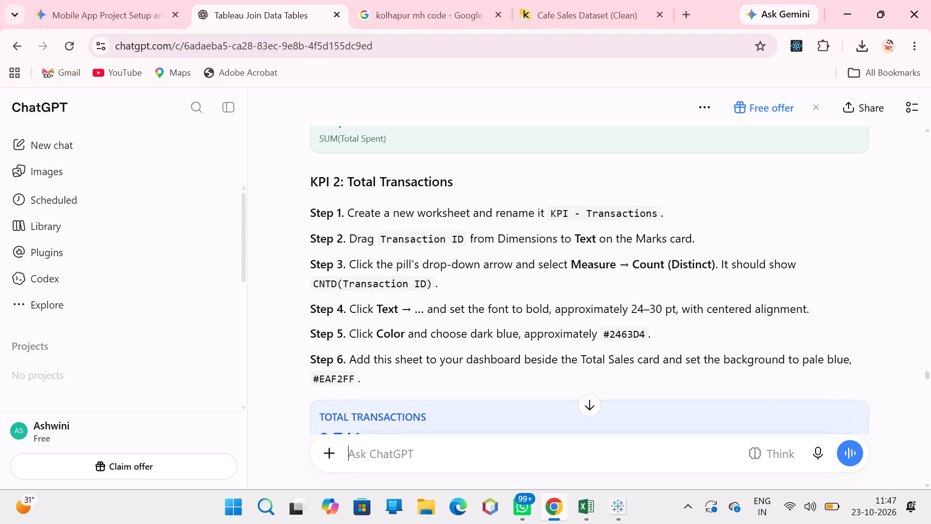
scroll(457, 203, up, 2)
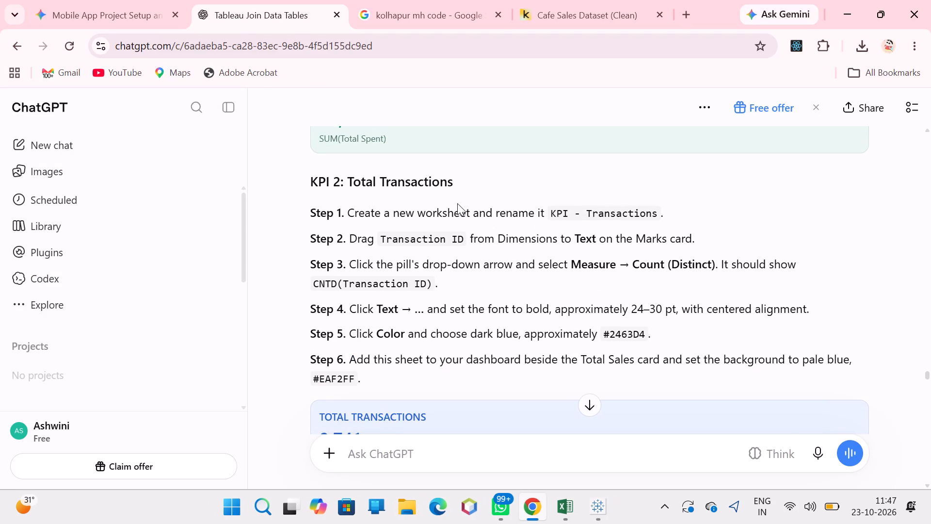
key(alt+Tab)
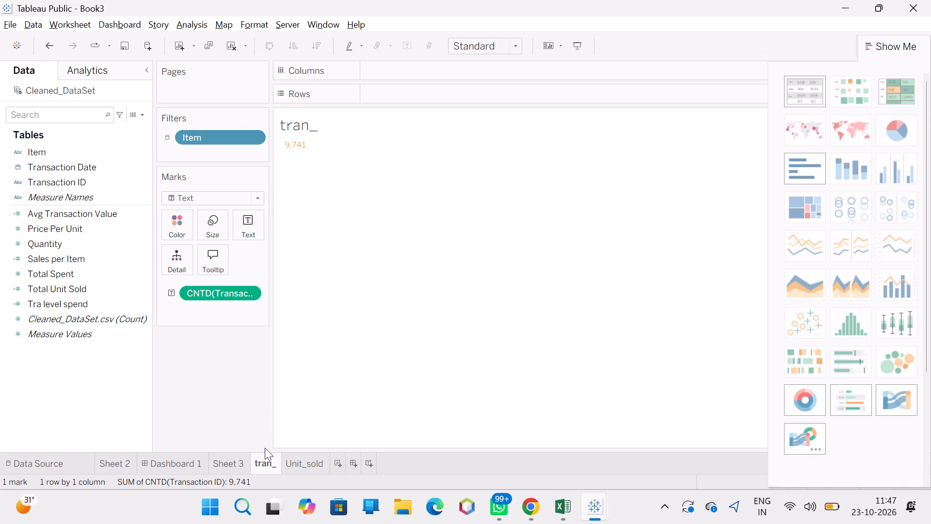
double_click(271, 468)
key(BackSpace)
text(transactions)
click(308, 457)
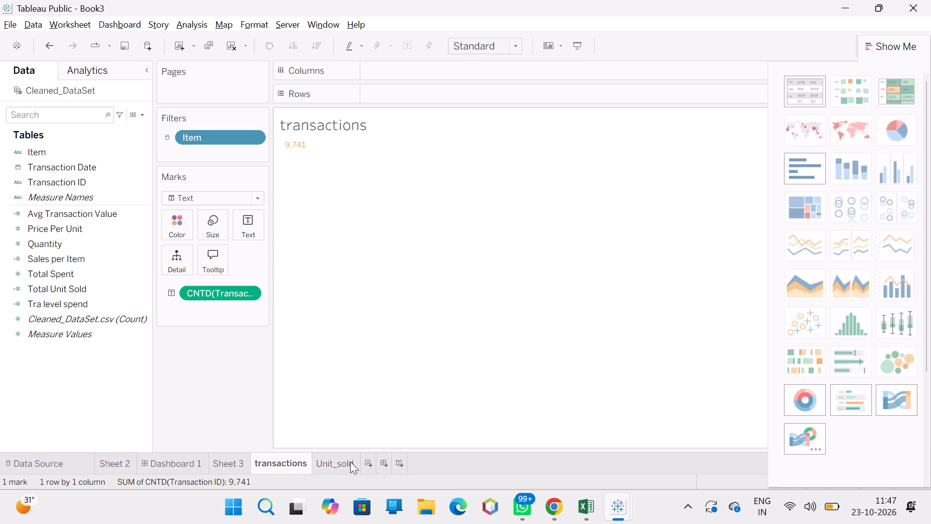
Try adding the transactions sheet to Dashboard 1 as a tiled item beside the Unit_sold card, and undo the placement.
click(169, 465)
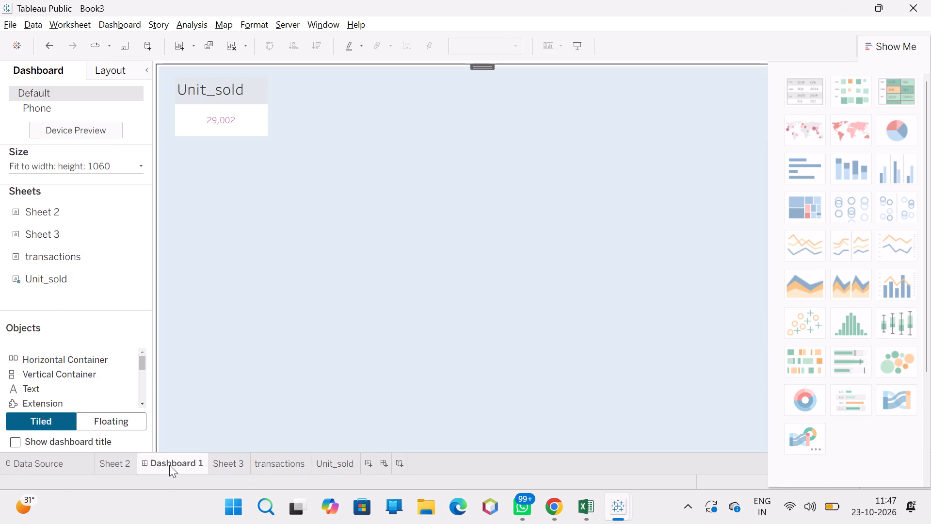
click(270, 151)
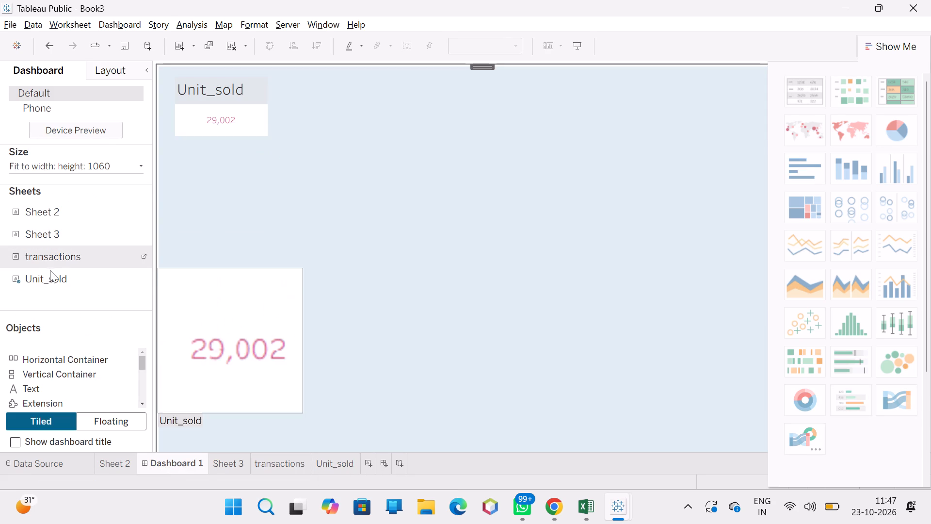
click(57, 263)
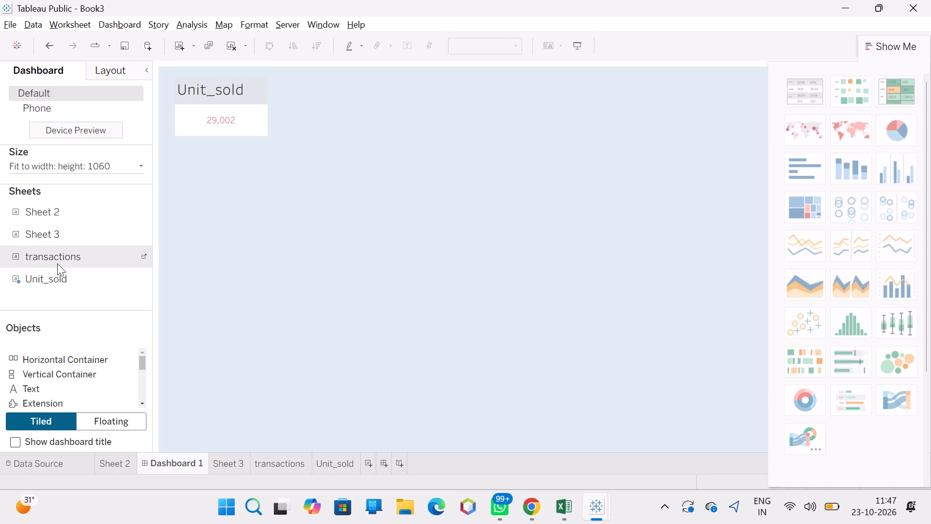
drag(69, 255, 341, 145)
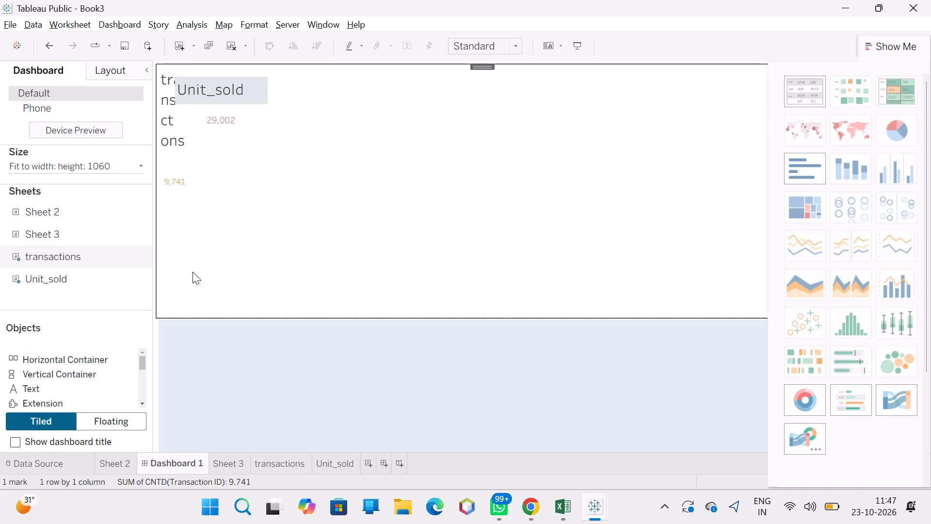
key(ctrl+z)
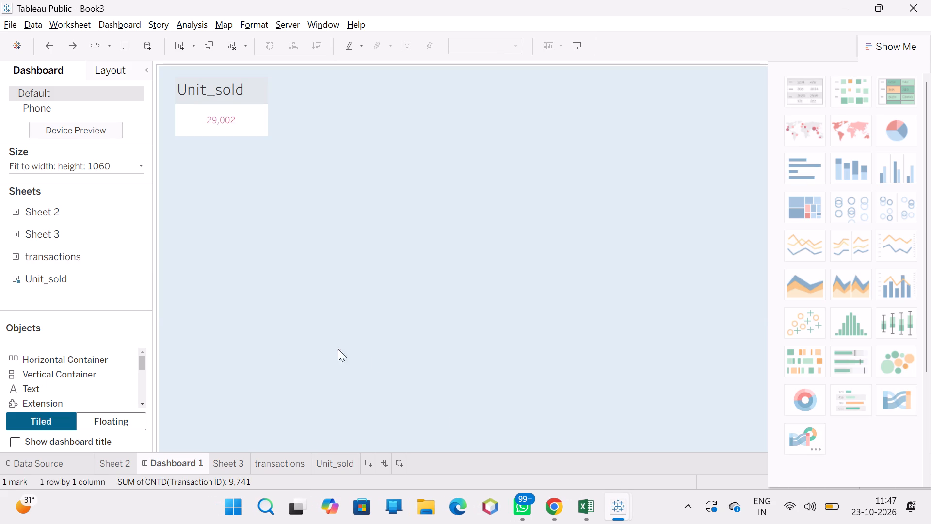
Review ChatGPT's remaining Total Transactions card instructions in Chrome and return to the Tableau dashboard.
click(549, 511)
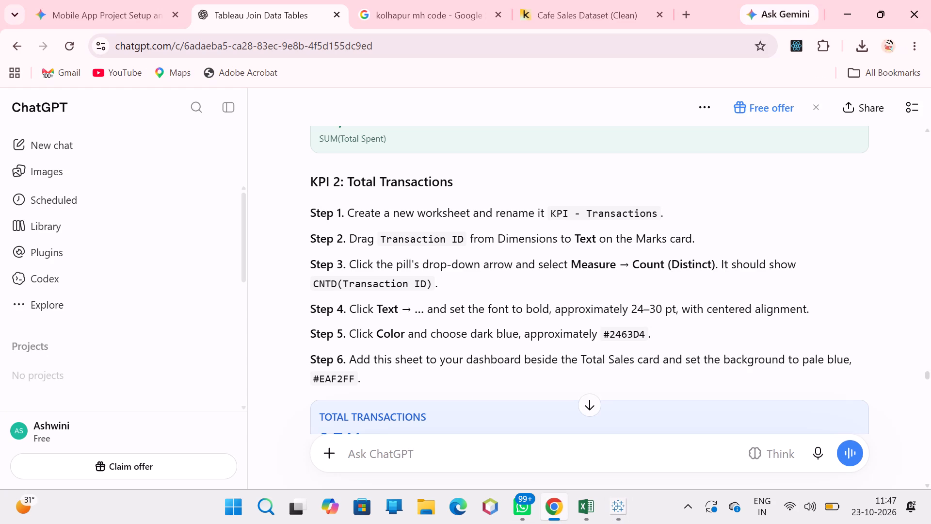
scroll(440, 357, down, 1)
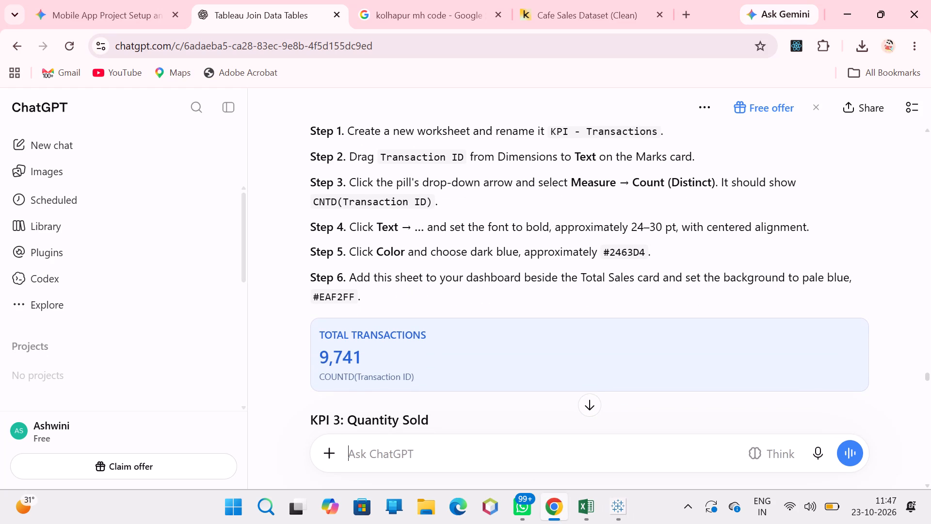
scroll(488, 422, down, 1)
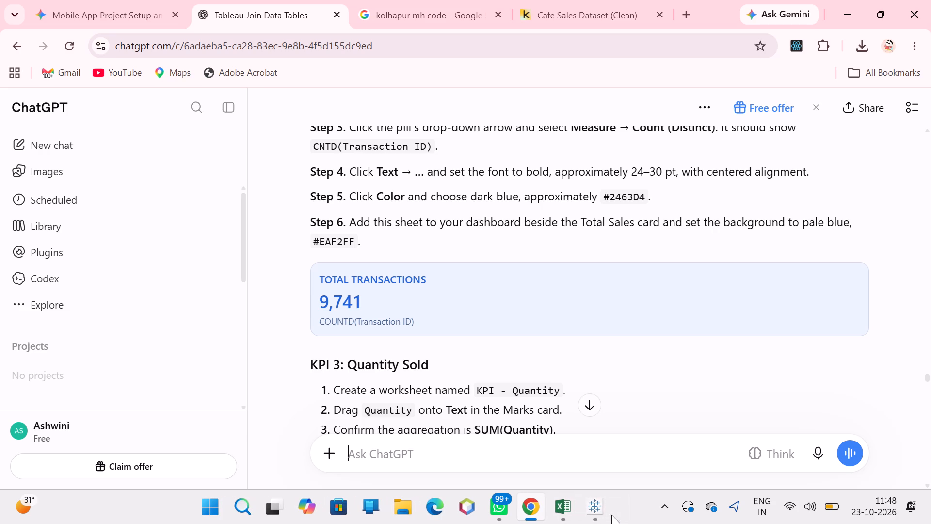
click(624, 442)
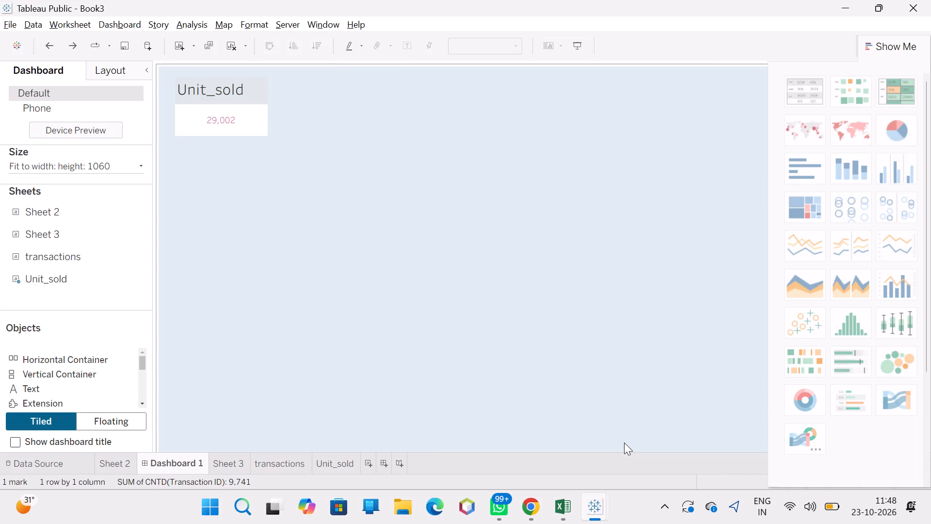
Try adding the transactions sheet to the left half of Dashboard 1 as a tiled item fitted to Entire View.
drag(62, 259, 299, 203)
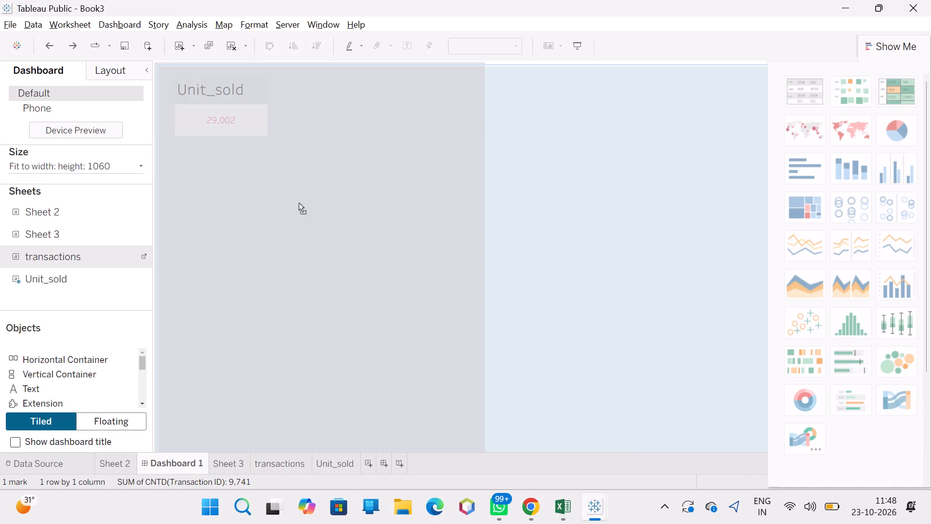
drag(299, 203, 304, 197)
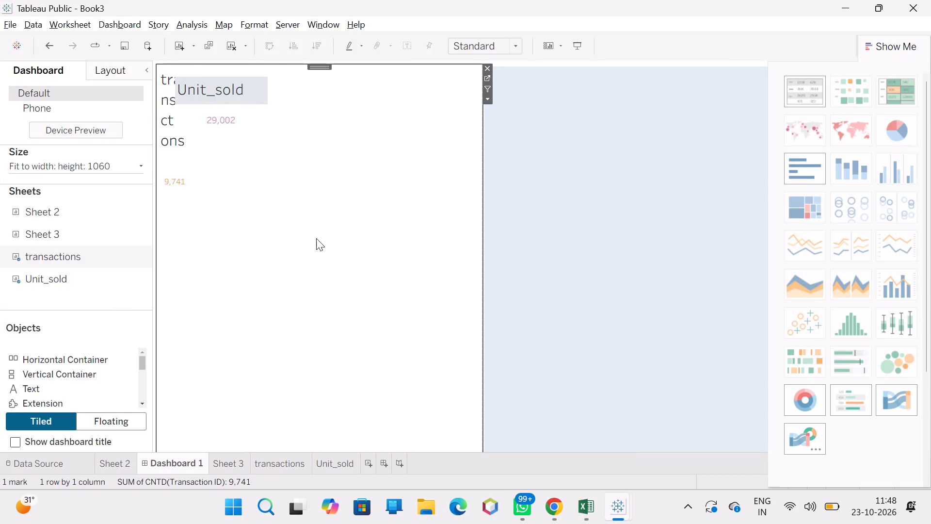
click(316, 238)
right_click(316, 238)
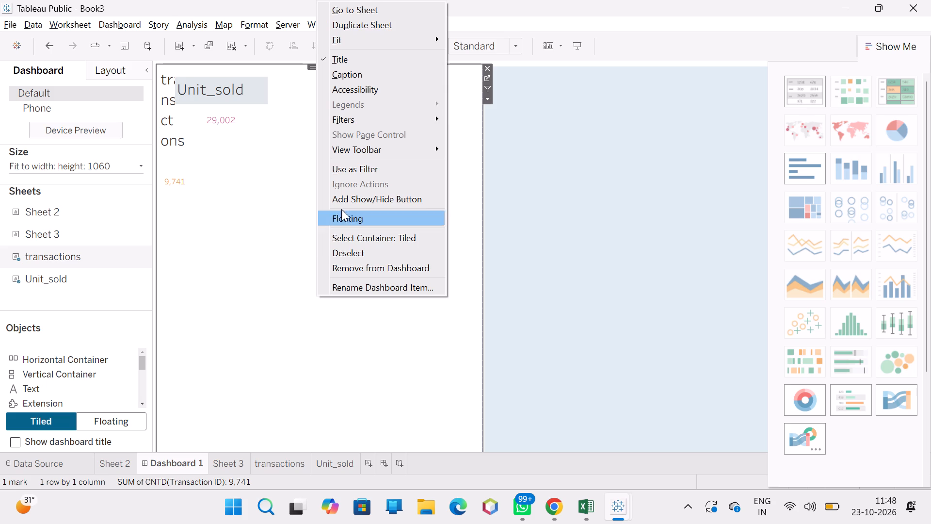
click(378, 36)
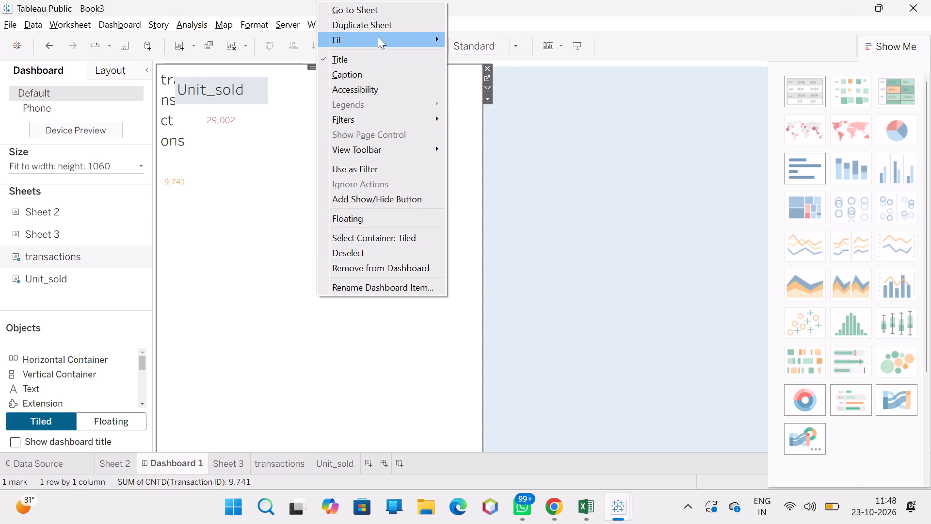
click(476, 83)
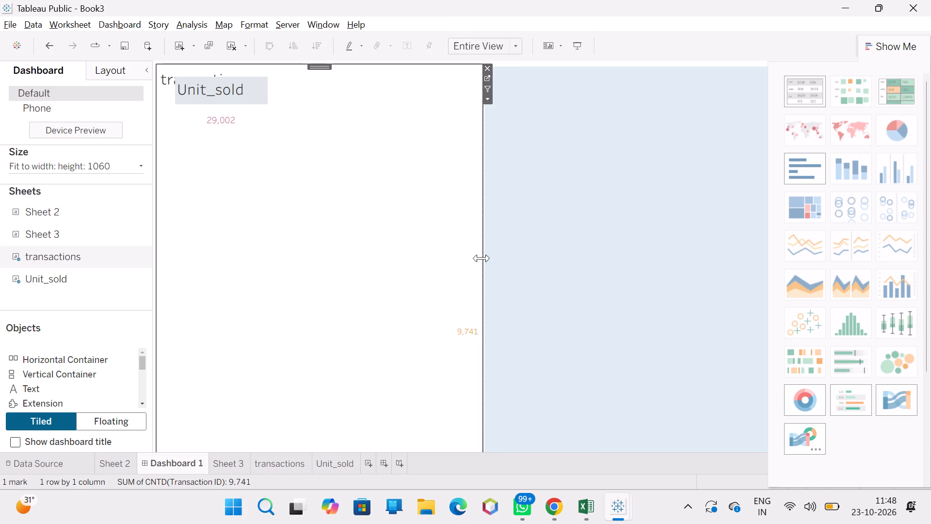
Examine the transactions item's position, size and background layout settings and its area on the dashboard.
click(112, 68)
scroll(90, 211, up, 7)
scroll(90, 211, down, 2)
scroll(90, 211, up, 2)
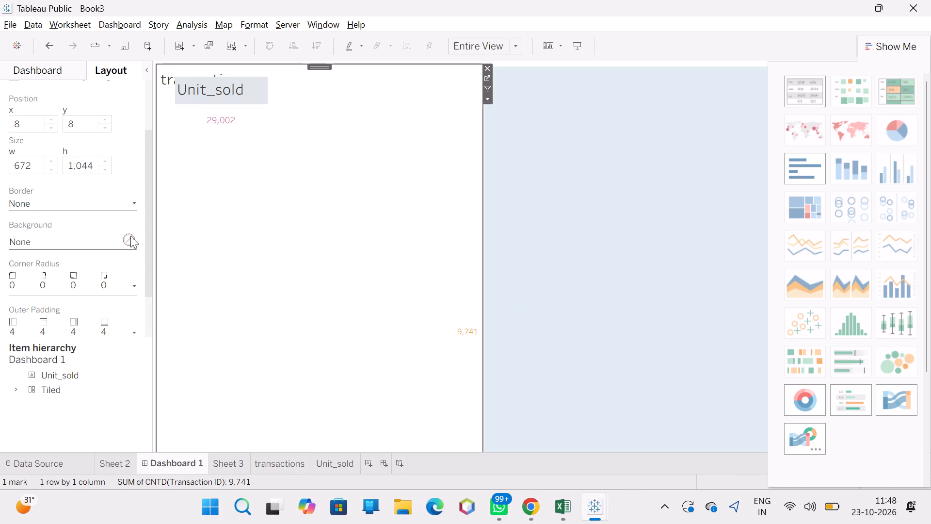
scroll(117, 295, down, 2)
click(59, 65)
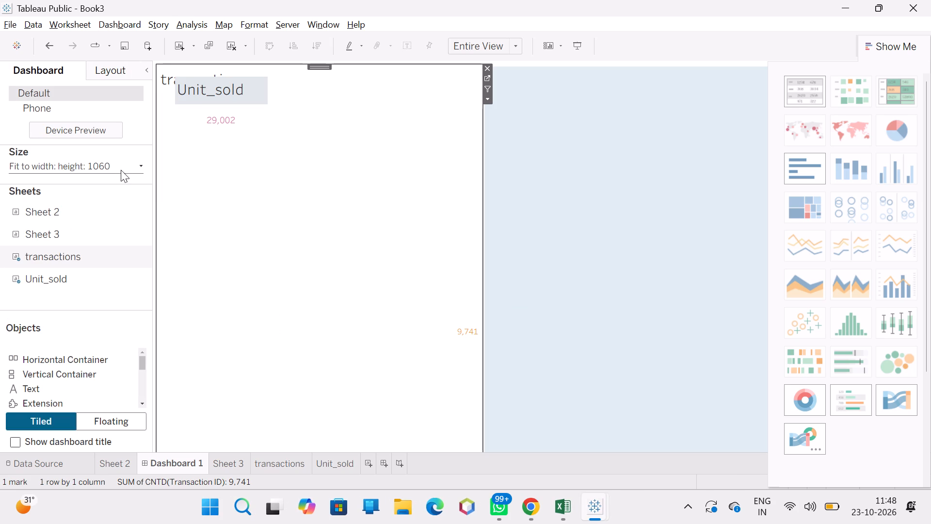
scroll(84, 282, down, 3)
scroll(84, 282, up, 2)
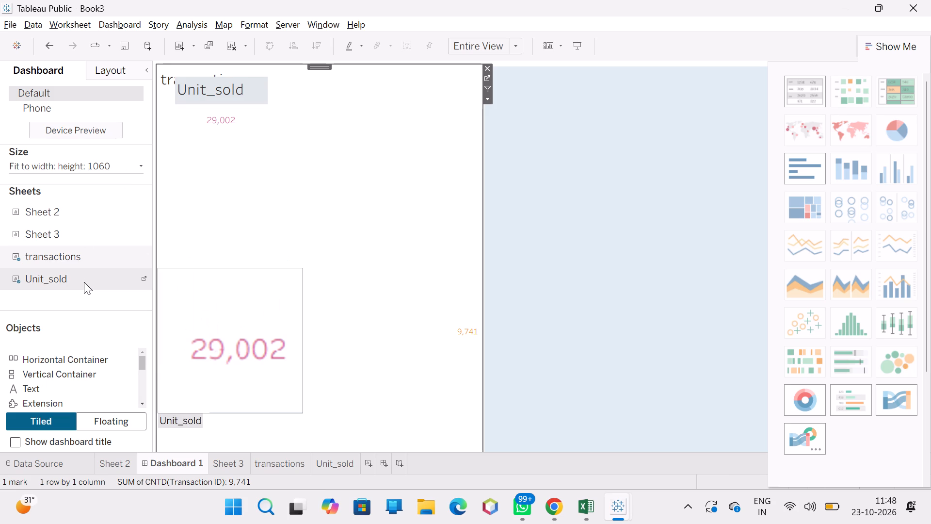
scroll(84, 282, up, 1)
click(325, 246)
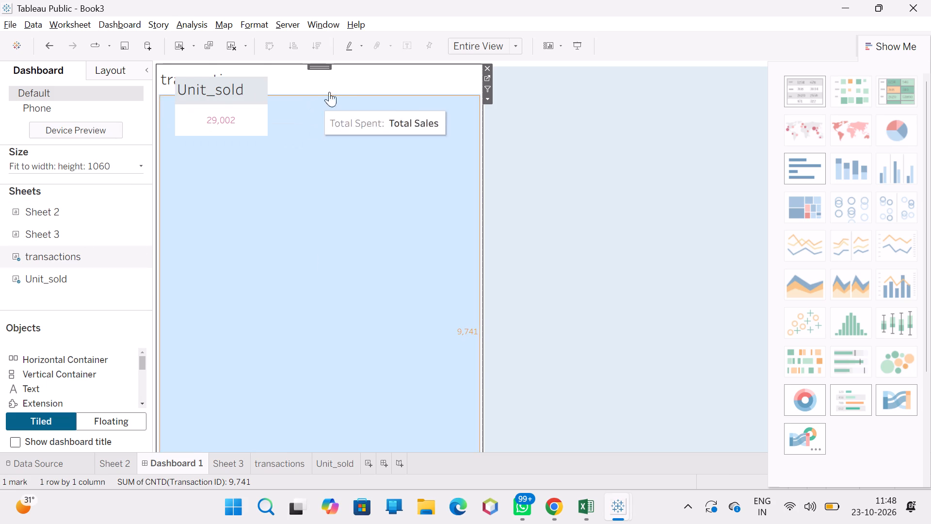
click(371, 79)
double_click(382, 267)
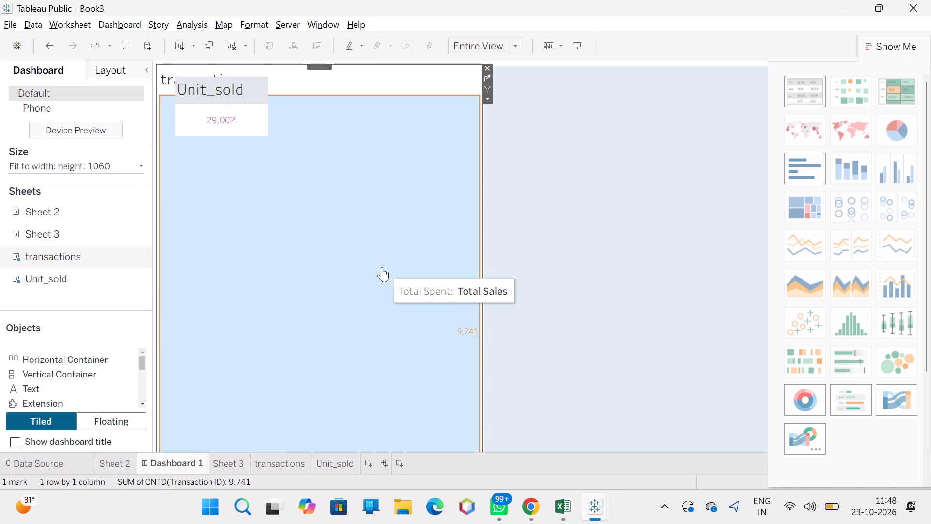
click(382, 267)
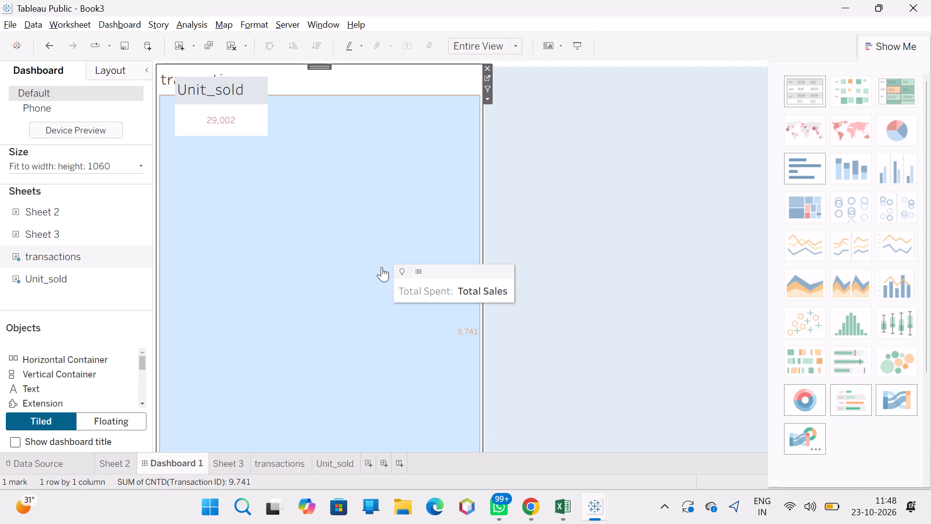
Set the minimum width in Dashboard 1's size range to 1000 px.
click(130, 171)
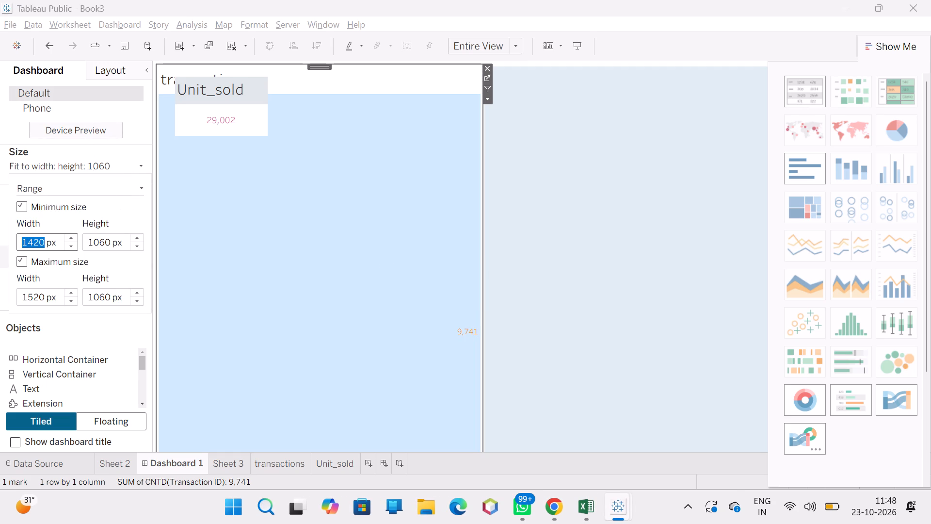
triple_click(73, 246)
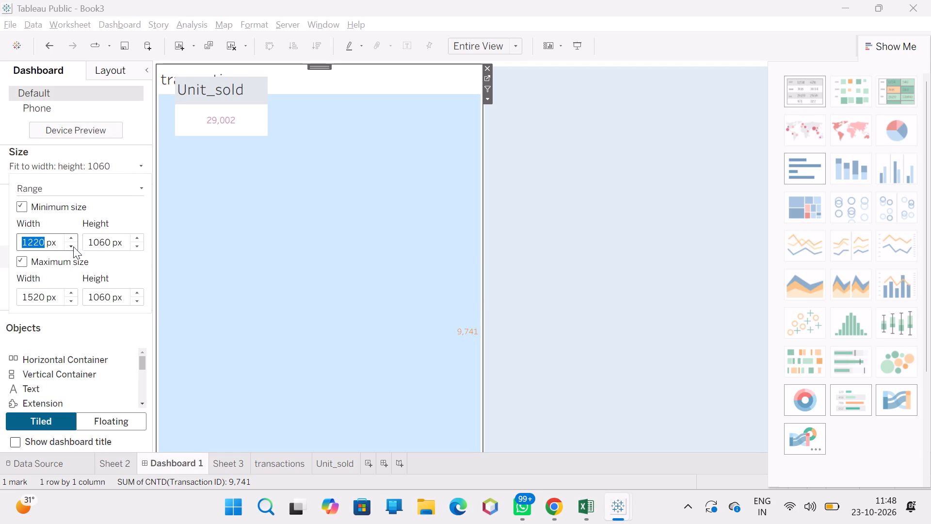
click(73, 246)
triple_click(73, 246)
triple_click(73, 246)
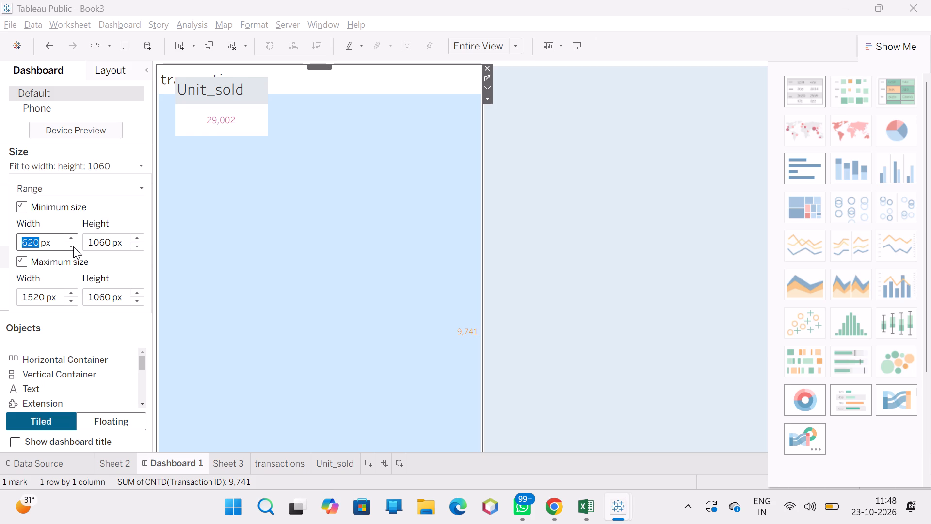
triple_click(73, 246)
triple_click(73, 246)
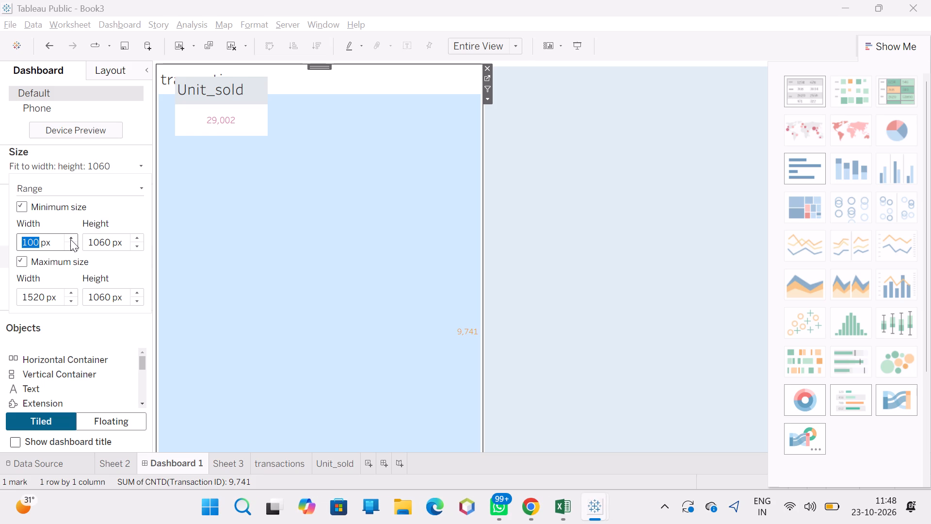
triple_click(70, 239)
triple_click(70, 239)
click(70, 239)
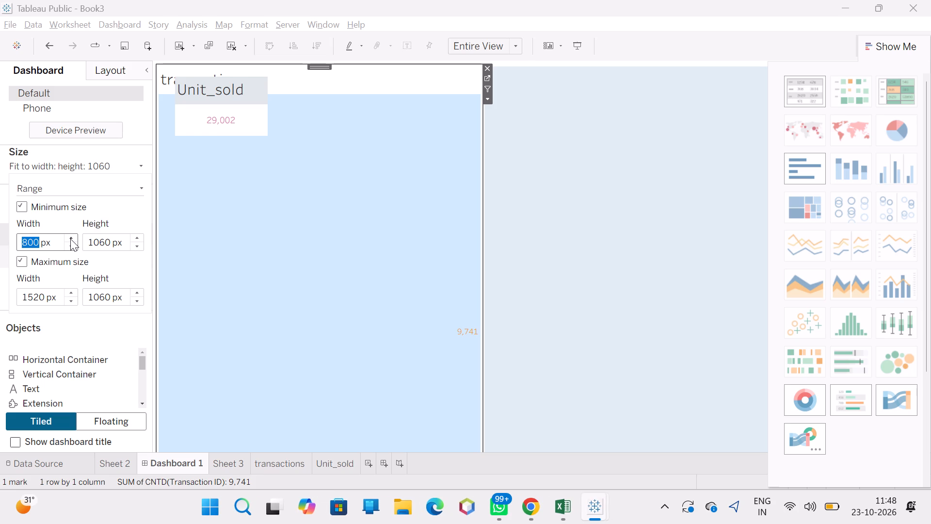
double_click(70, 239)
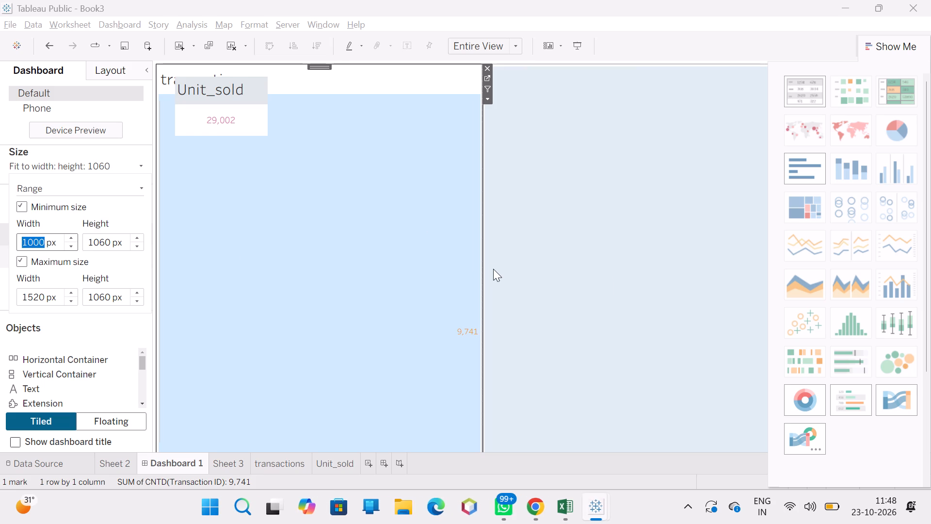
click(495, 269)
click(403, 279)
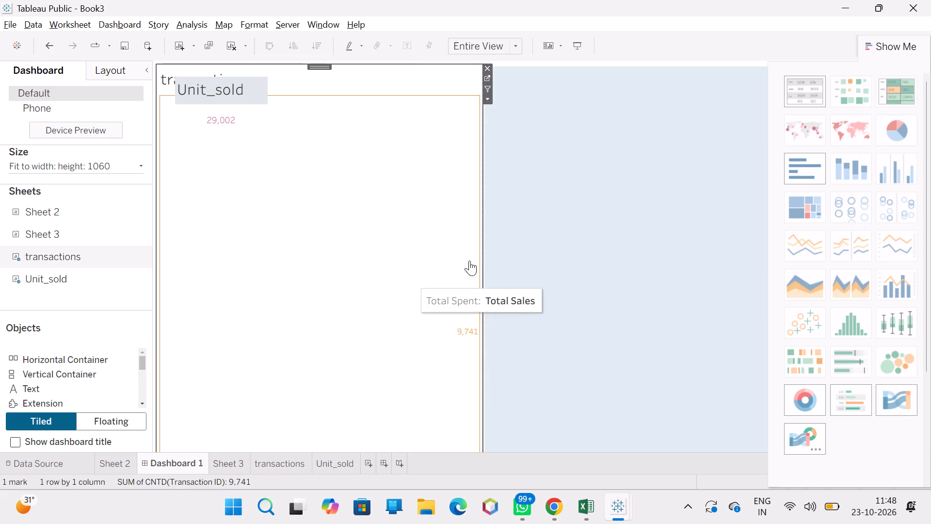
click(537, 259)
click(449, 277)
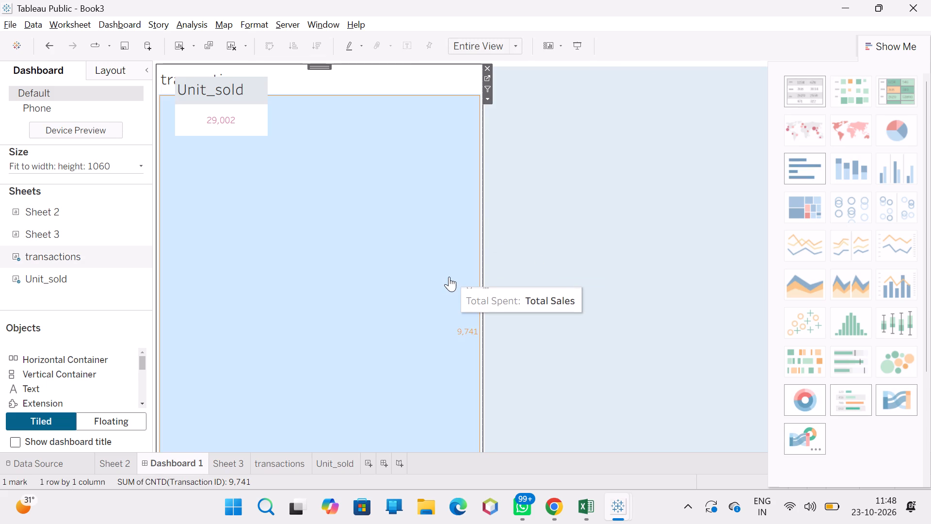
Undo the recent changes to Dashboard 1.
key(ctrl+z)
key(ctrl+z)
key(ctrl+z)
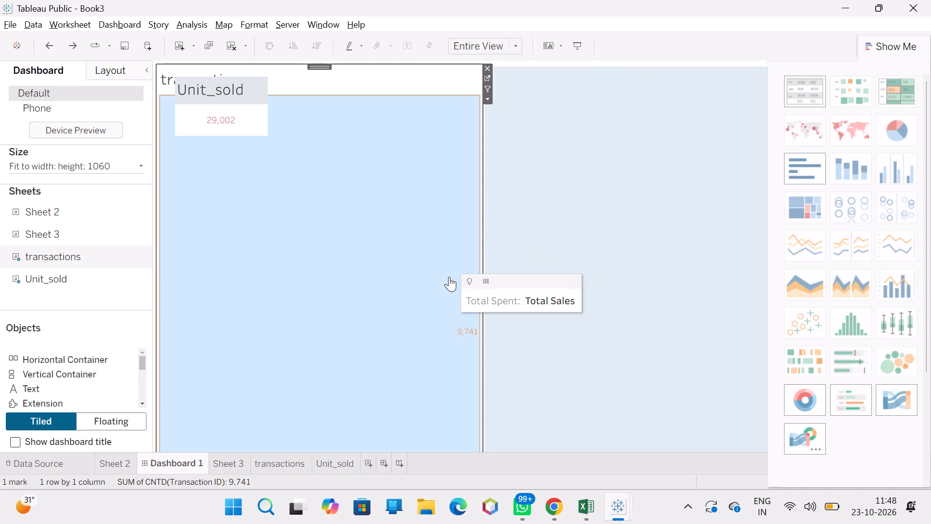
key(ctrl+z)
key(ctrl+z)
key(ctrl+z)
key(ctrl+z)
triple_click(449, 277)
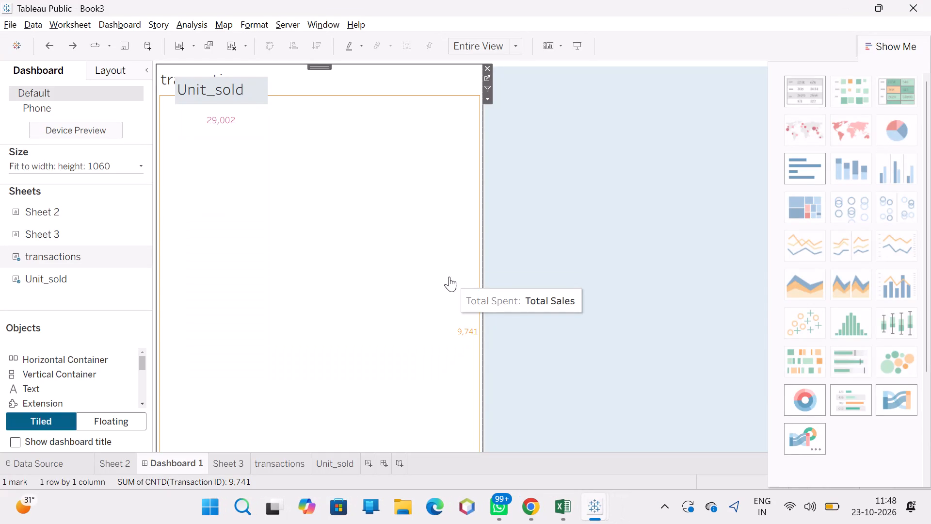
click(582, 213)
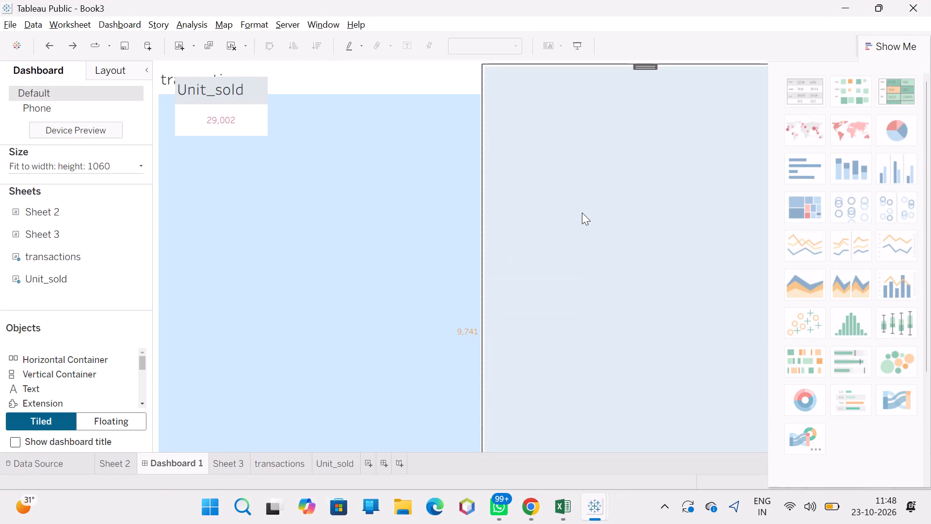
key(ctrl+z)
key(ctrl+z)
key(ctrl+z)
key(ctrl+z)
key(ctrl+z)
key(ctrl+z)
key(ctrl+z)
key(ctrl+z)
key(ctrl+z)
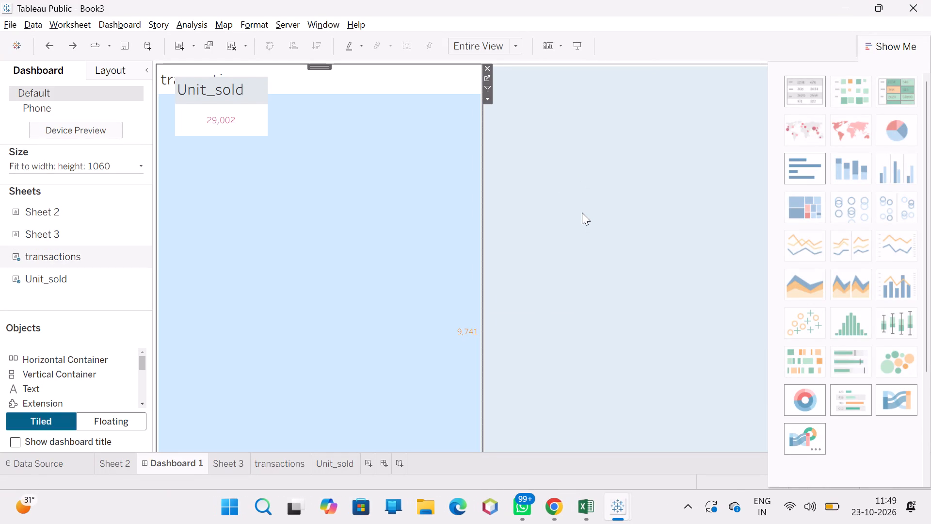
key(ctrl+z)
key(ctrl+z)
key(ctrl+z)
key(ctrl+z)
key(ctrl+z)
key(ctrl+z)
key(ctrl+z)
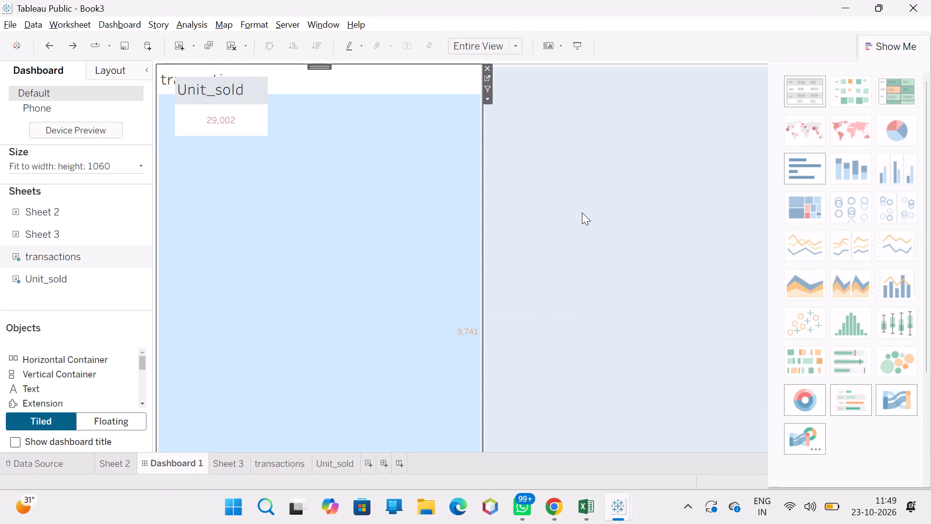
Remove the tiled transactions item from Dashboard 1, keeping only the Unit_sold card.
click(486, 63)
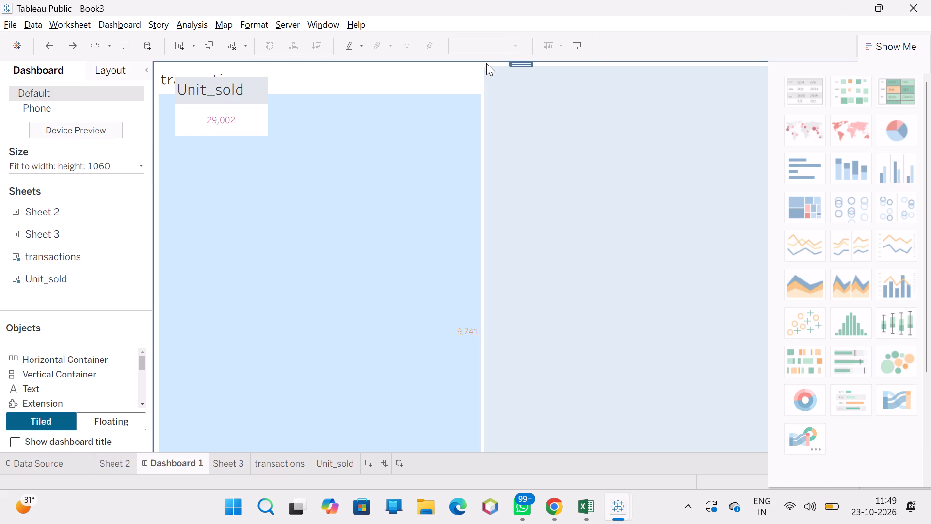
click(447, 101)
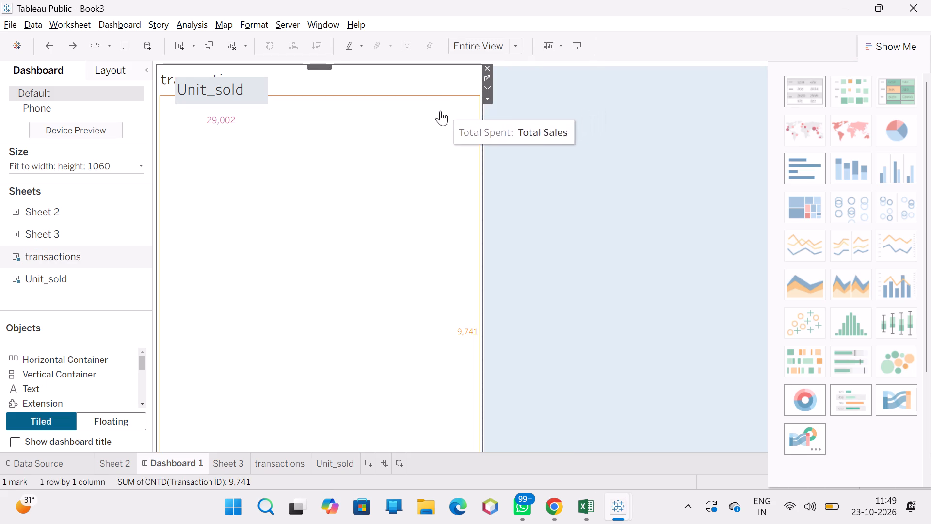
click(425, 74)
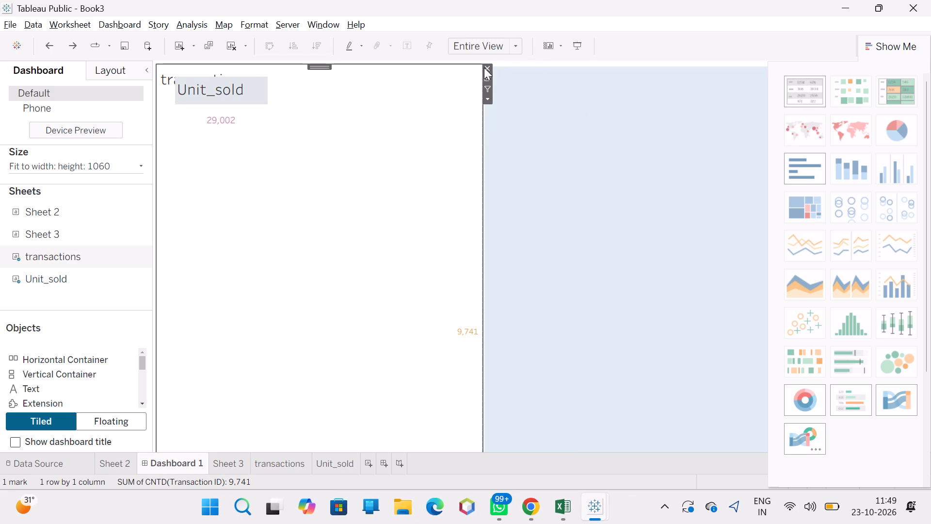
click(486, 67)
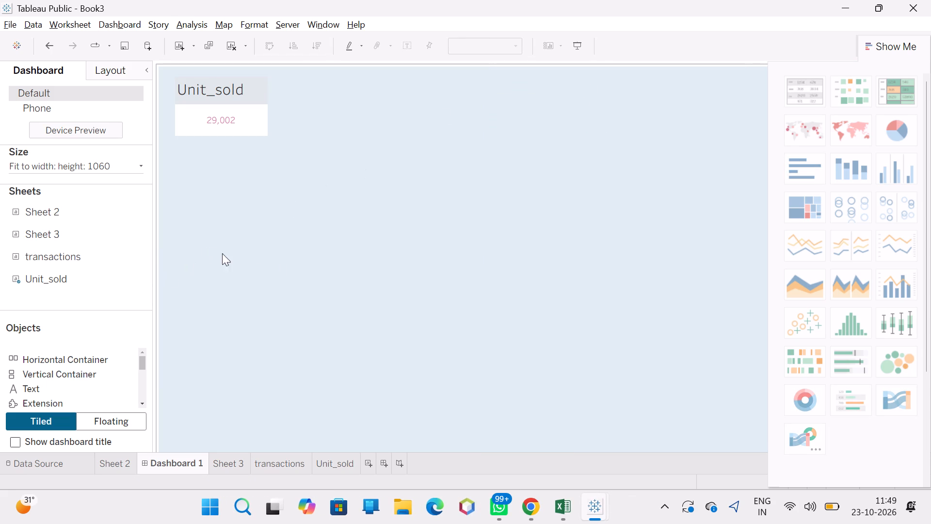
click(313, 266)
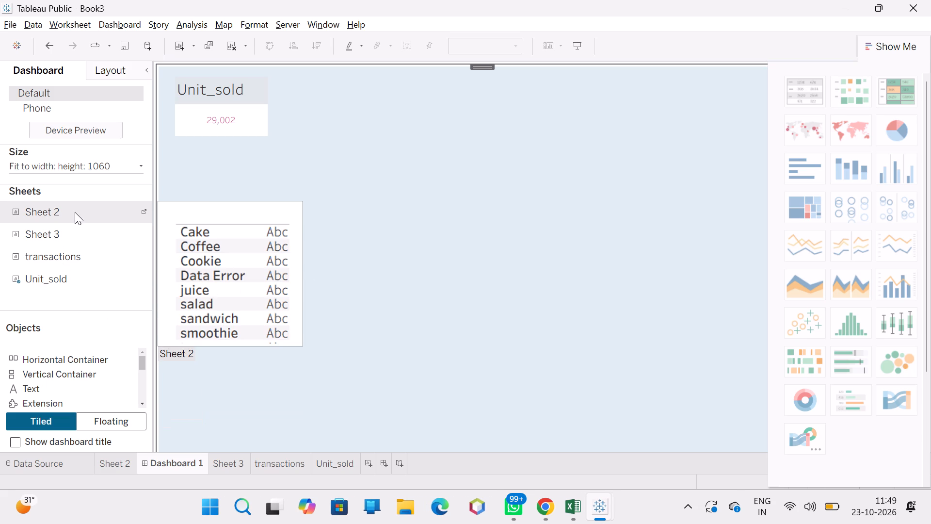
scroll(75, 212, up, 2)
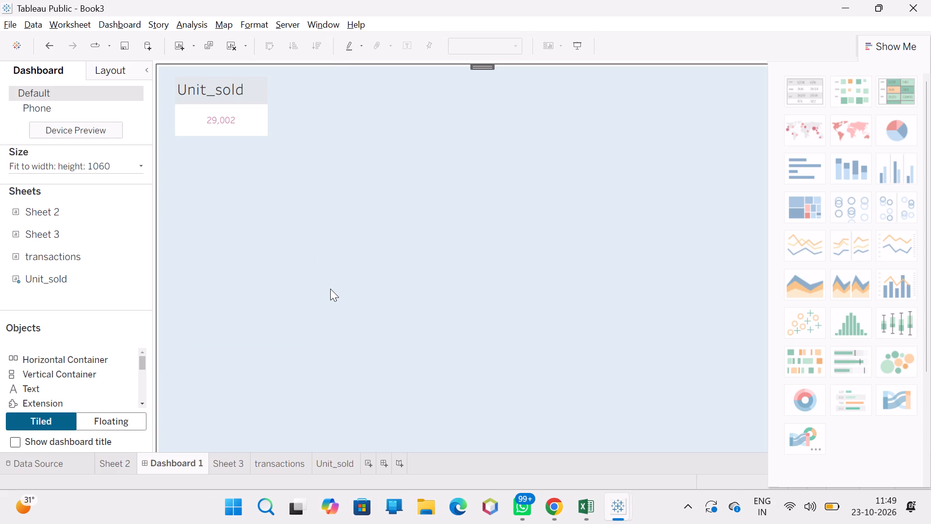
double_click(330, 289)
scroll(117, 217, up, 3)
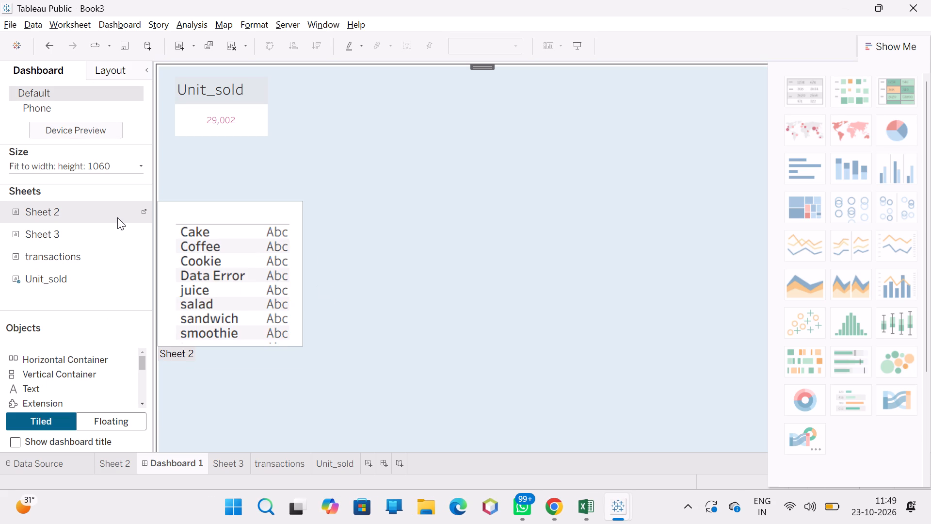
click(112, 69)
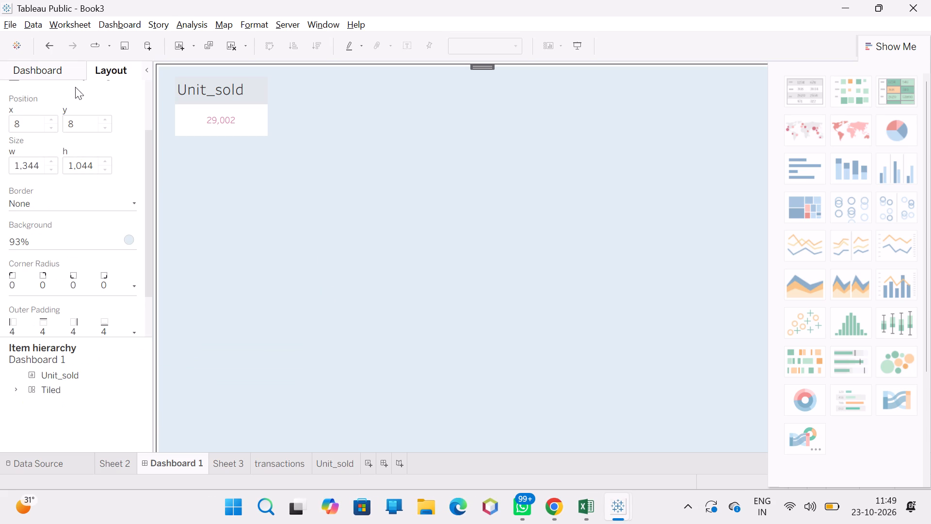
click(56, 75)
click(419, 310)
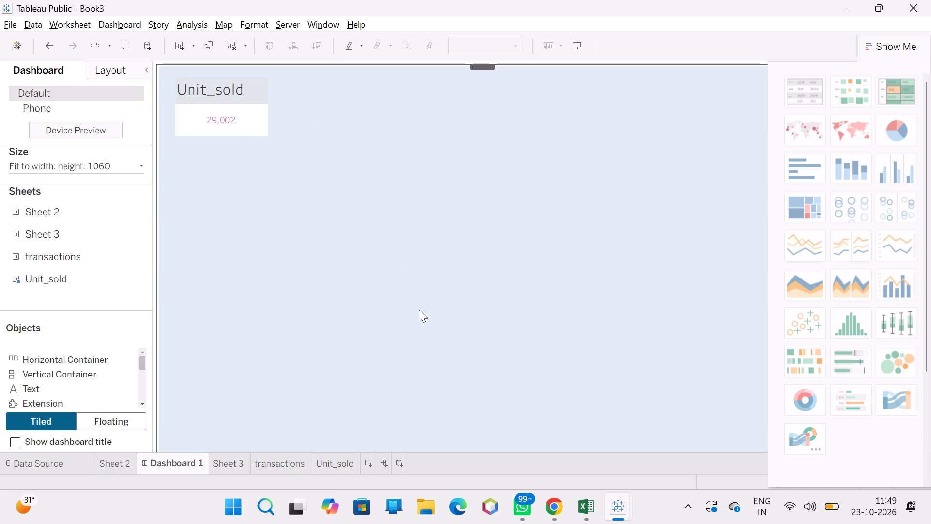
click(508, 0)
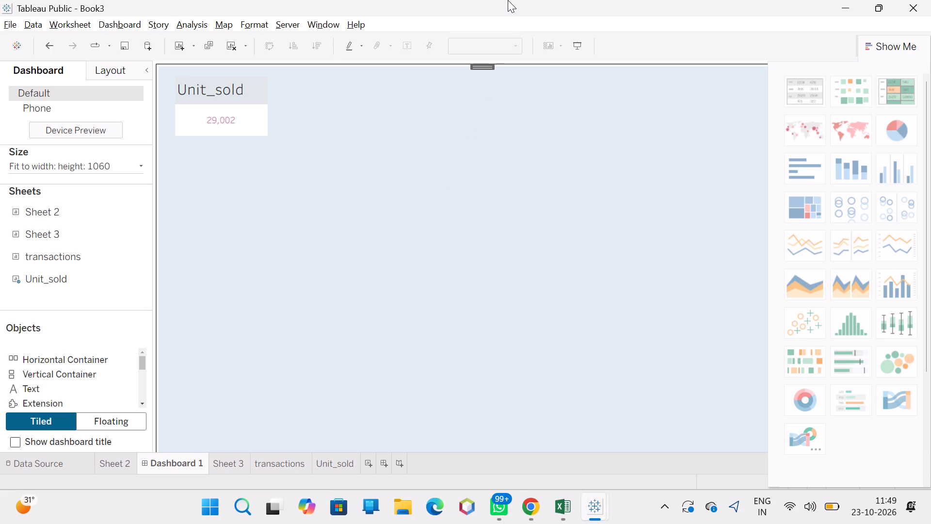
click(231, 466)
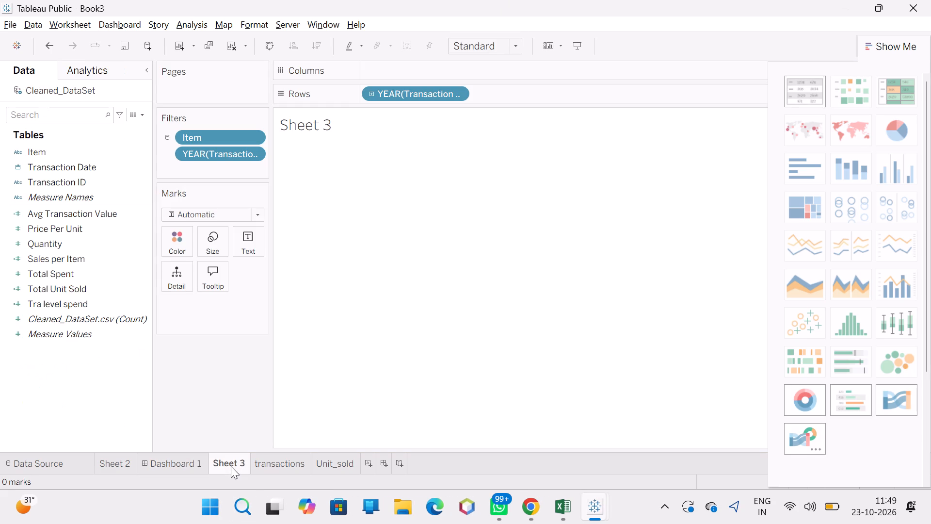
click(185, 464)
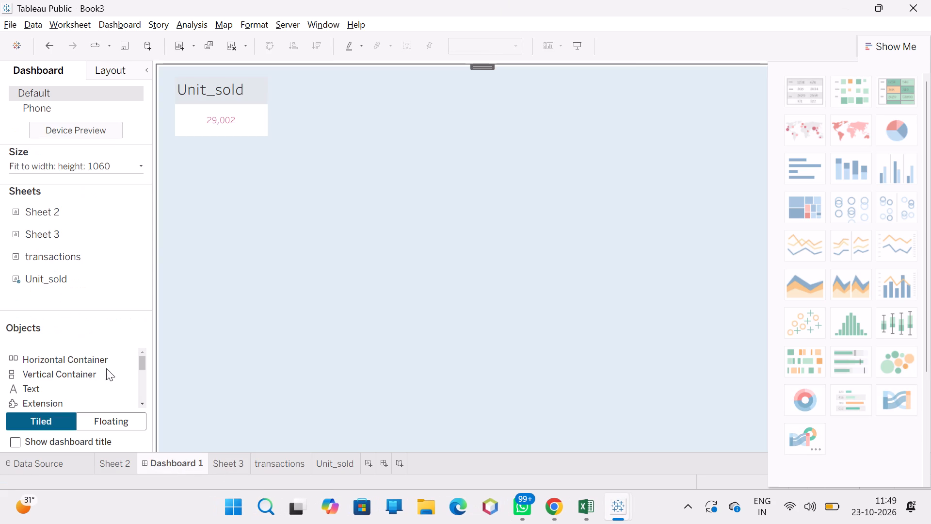
Add the transactions sheet to Dashboard 1 and make it a floating item.
drag(59, 254, 400, 103)
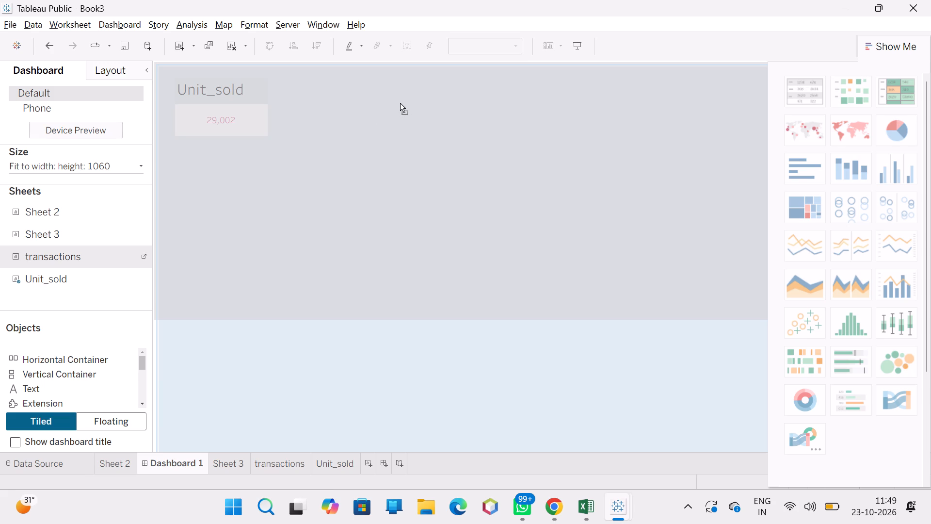
drag(400, 103, 431, 128)
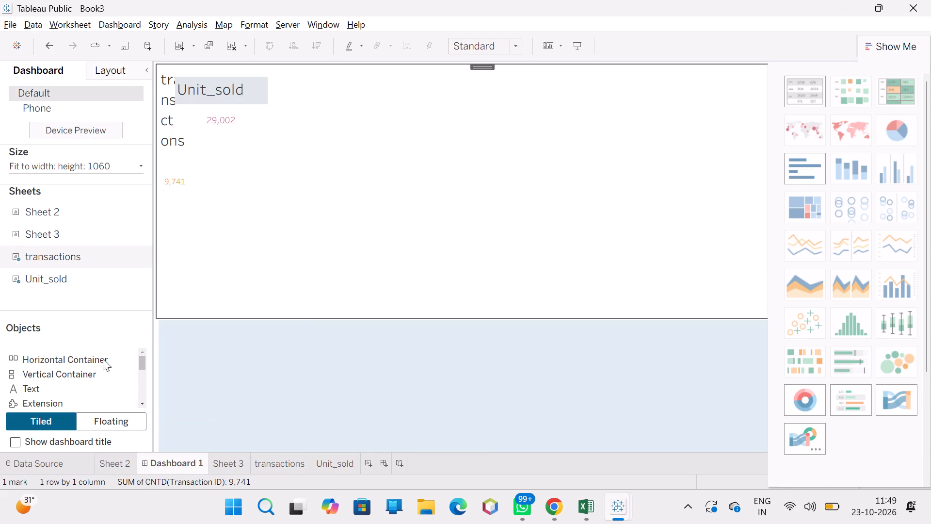
click(111, 429)
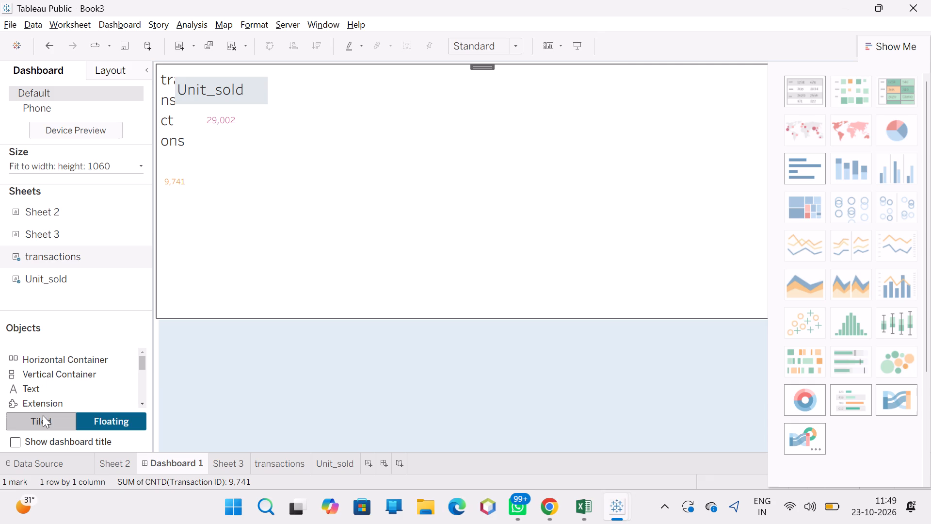
click(43, 415)
click(116, 62)
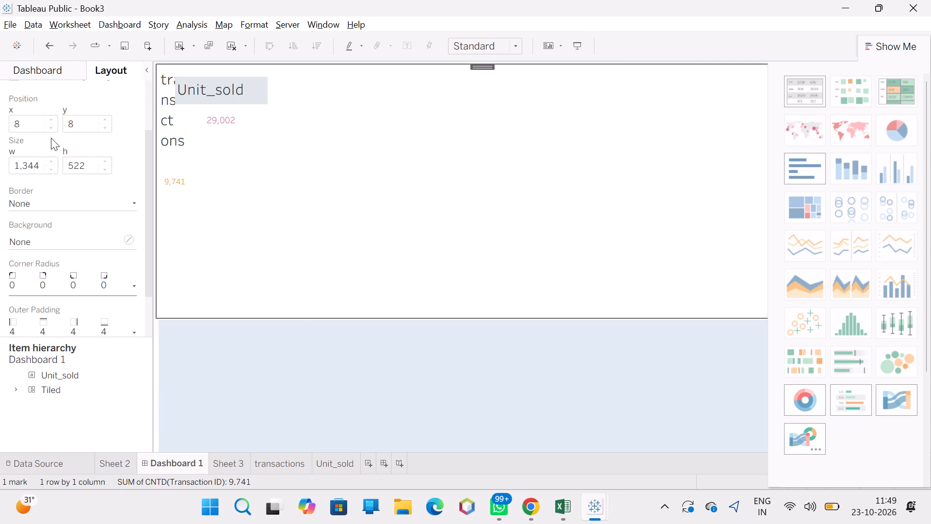
scroll(63, 172, up, 3)
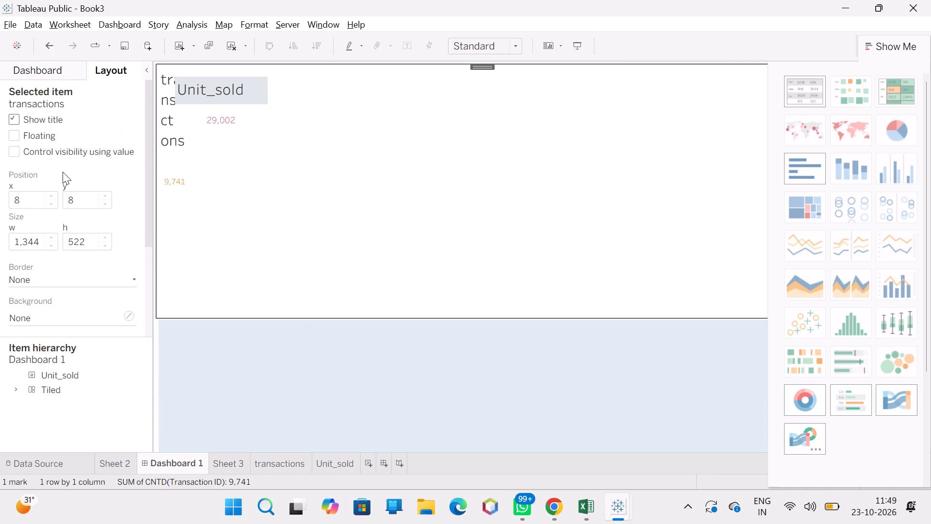
click(16, 134)
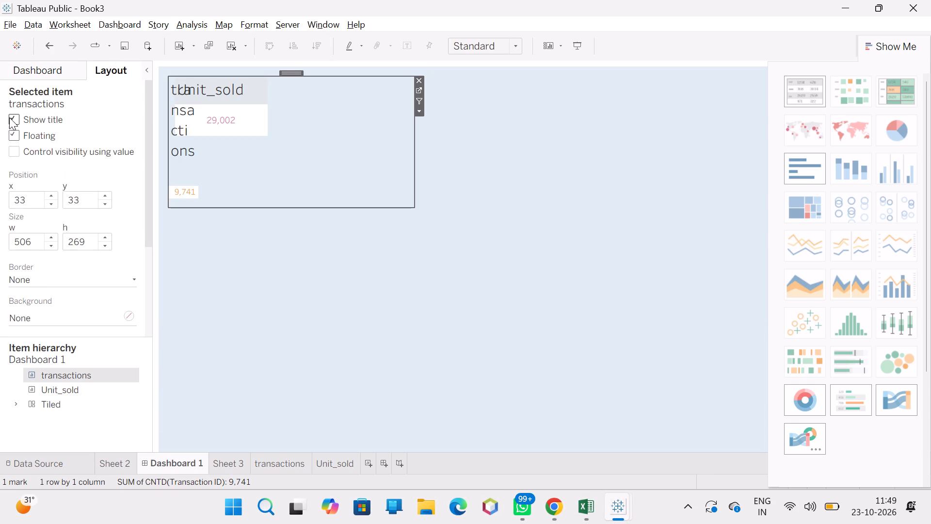
Hide the floating transactions item's title and enable controlling its visibility using a value.
click(9, 117)
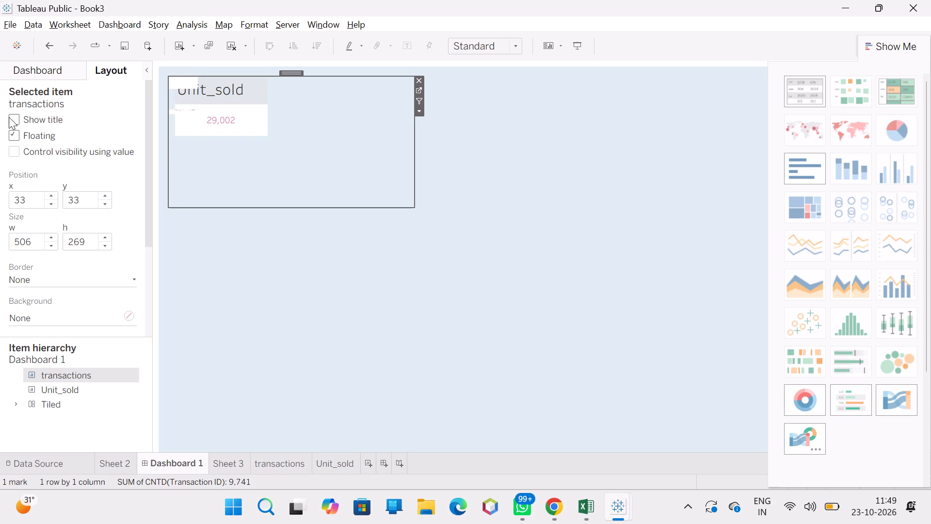
click(16, 151)
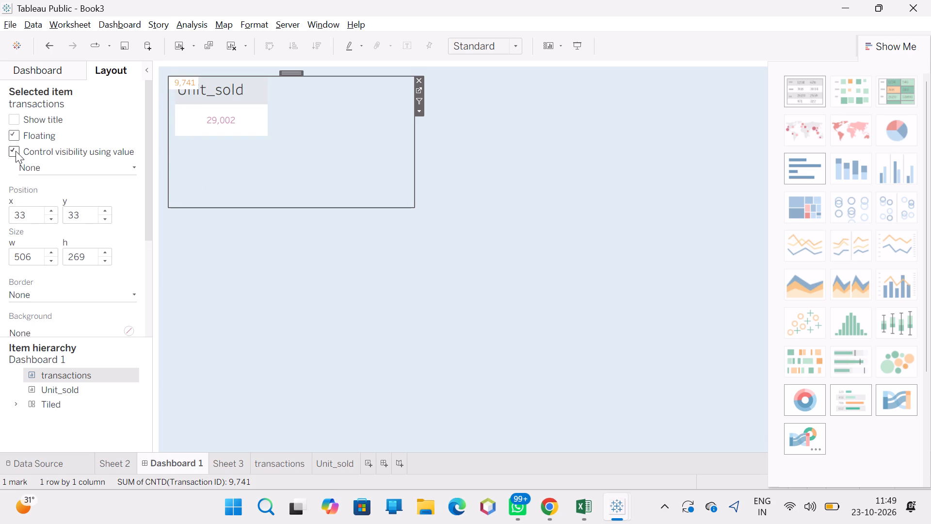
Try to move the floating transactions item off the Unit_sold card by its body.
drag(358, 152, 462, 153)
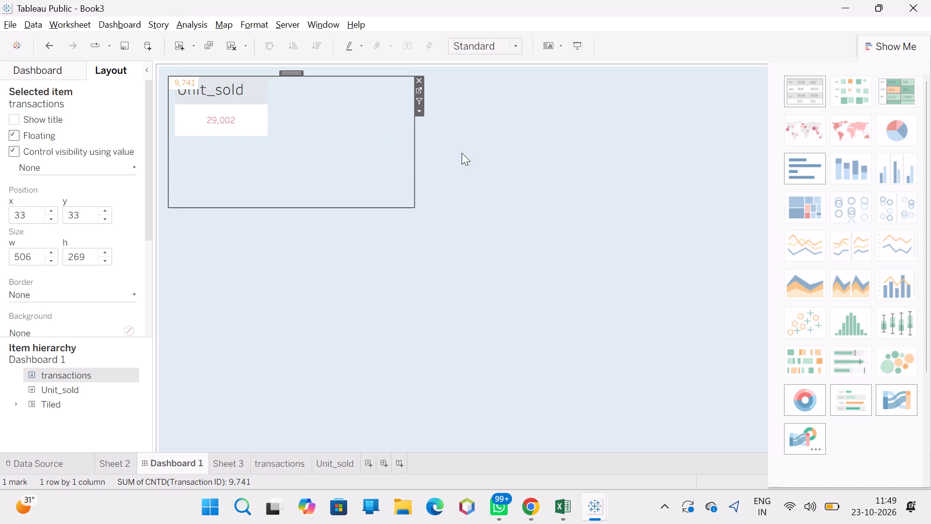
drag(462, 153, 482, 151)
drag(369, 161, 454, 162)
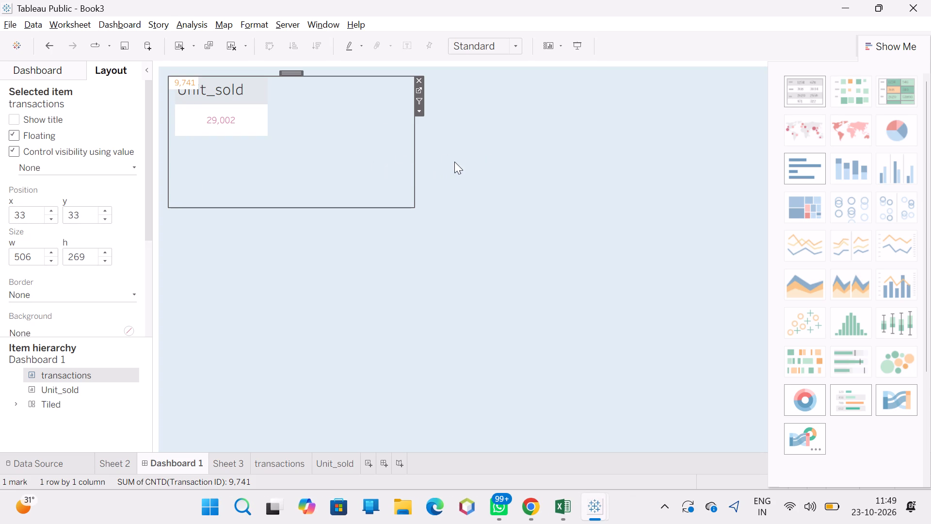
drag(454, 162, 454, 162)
Try Fit Width on the transactions item, and settle on Entire View as its fit.
click(419, 112)
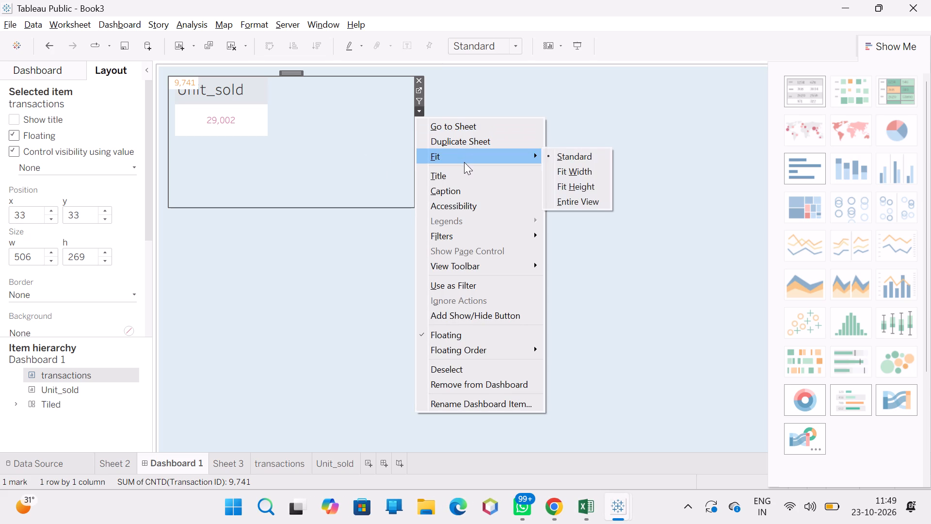
click(562, 175)
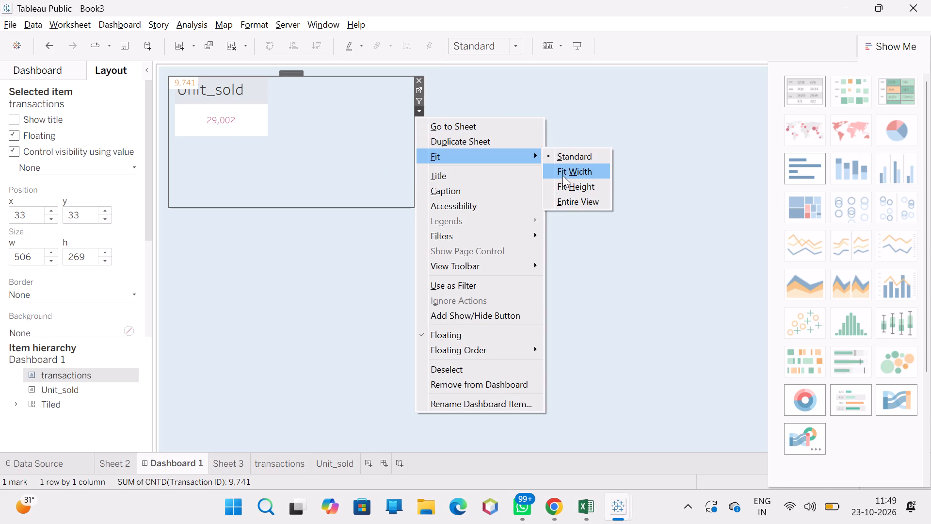
click(418, 113)
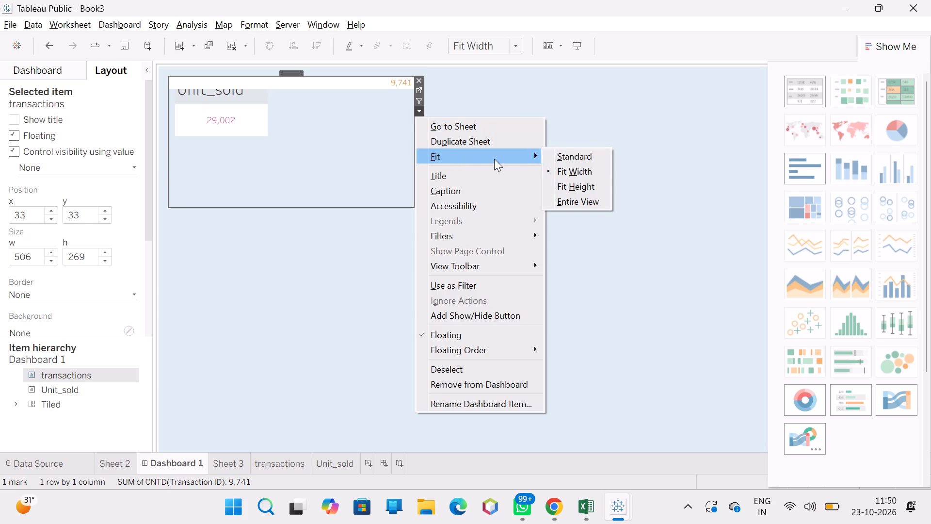
click(574, 198)
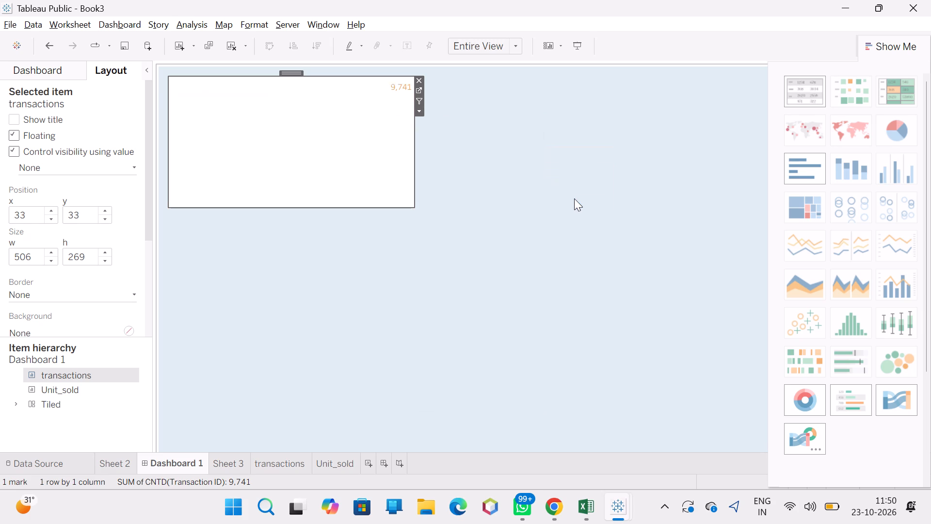
Show the title on the floating transactions item.
click(417, 111)
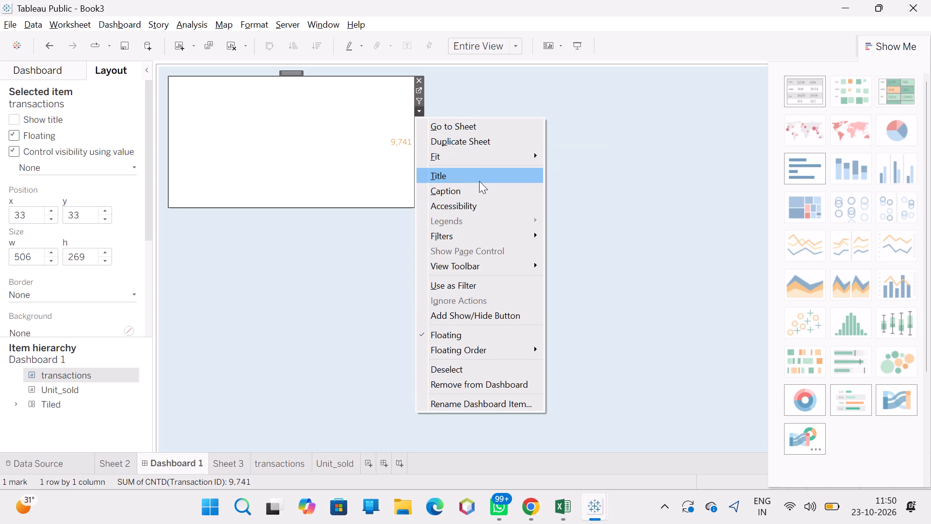
click(479, 181)
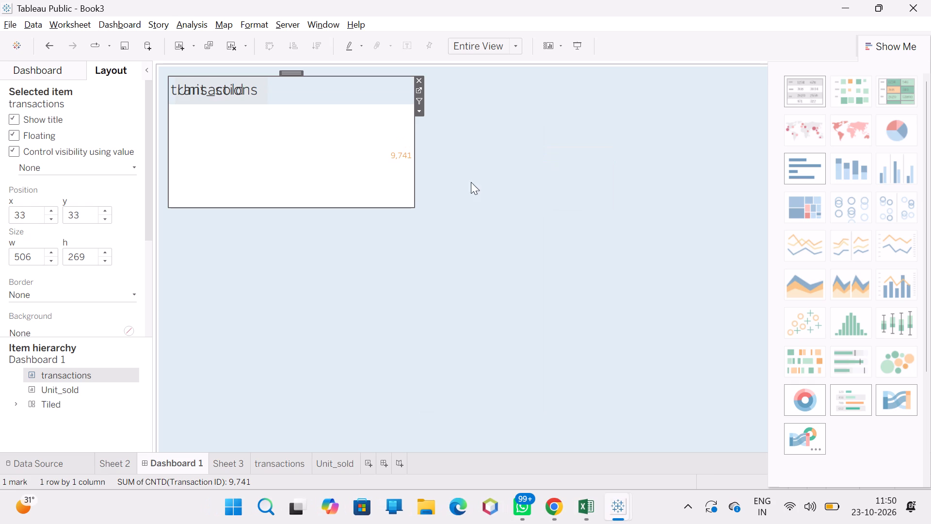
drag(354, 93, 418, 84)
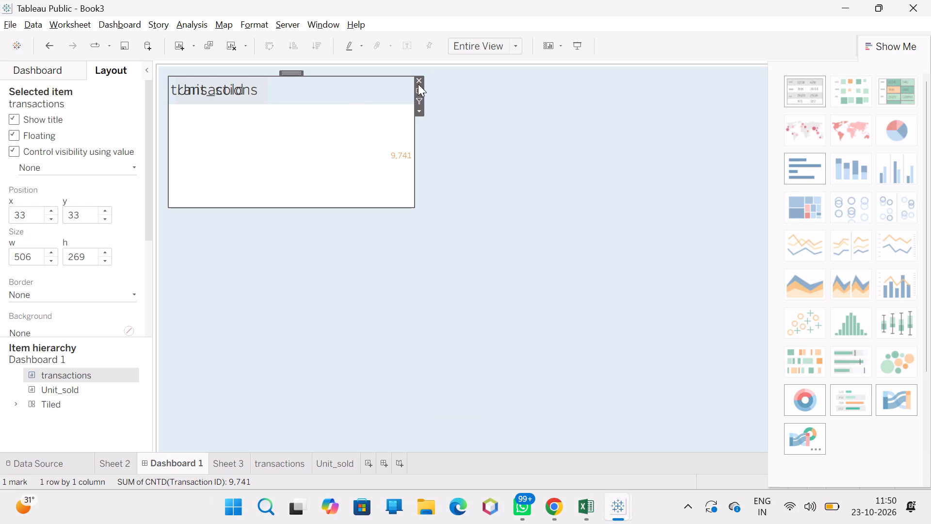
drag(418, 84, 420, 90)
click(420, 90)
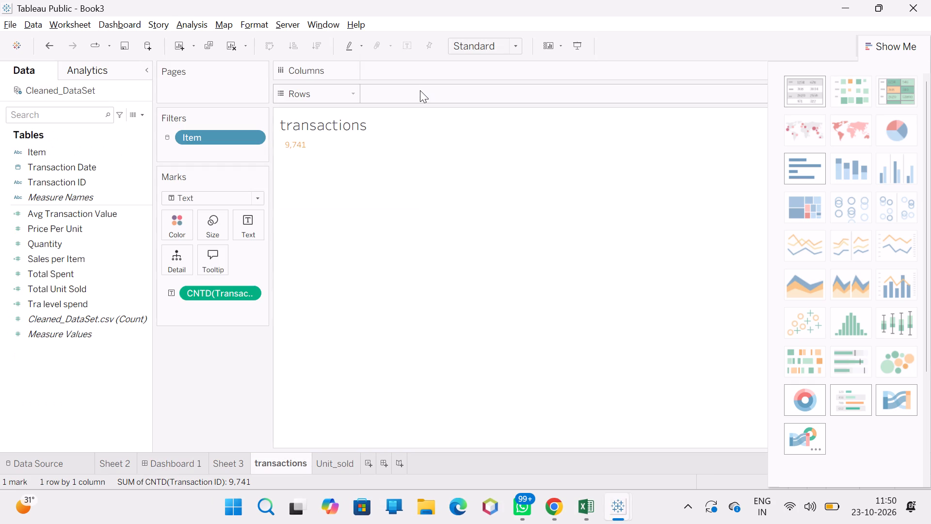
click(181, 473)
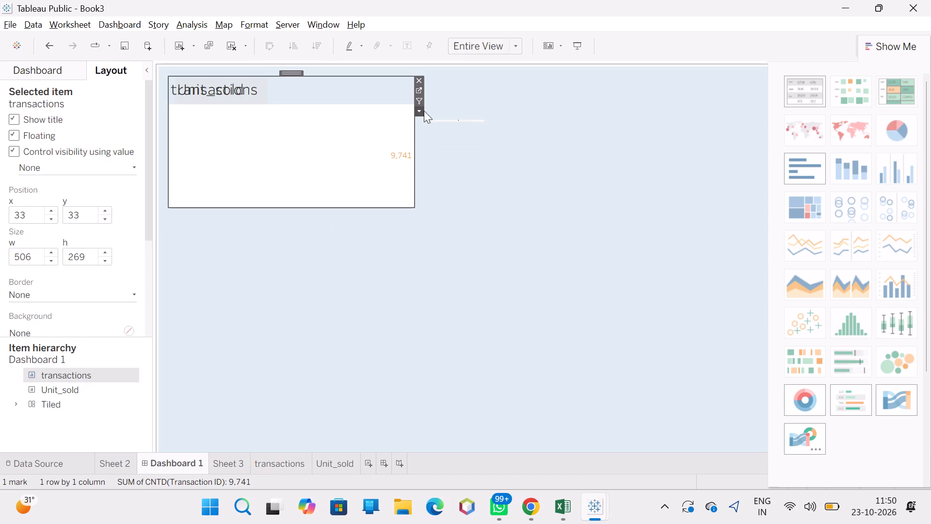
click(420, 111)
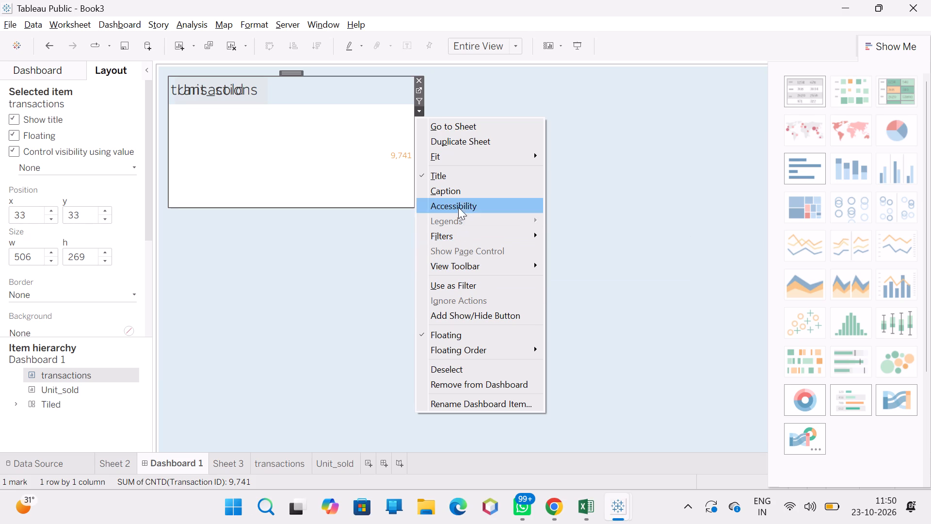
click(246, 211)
Move the transactions card just to the right of the Unit_sold card, at about x 252, y 36.
drag(252, 186, 364, 172)
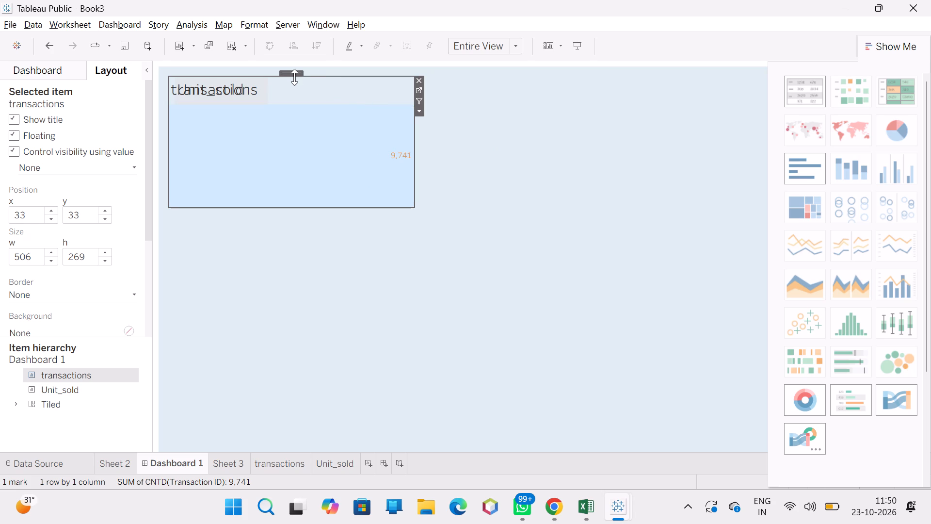
drag(292, 72, 292, 72)
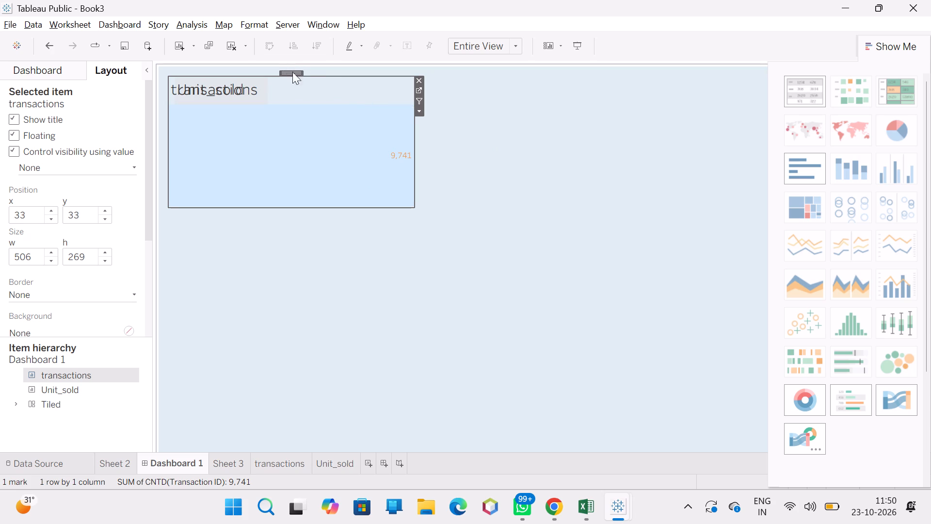
drag(292, 72, 399, 67)
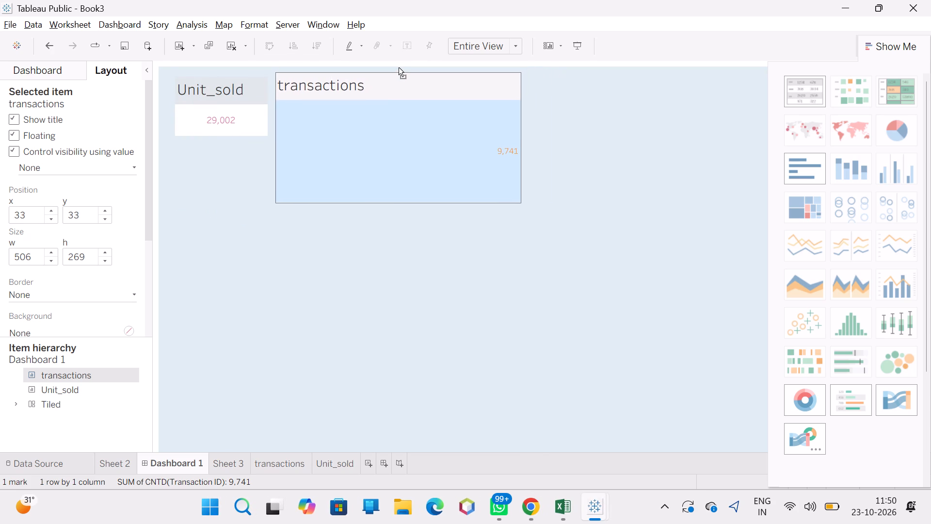
drag(399, 67, 398, 73)
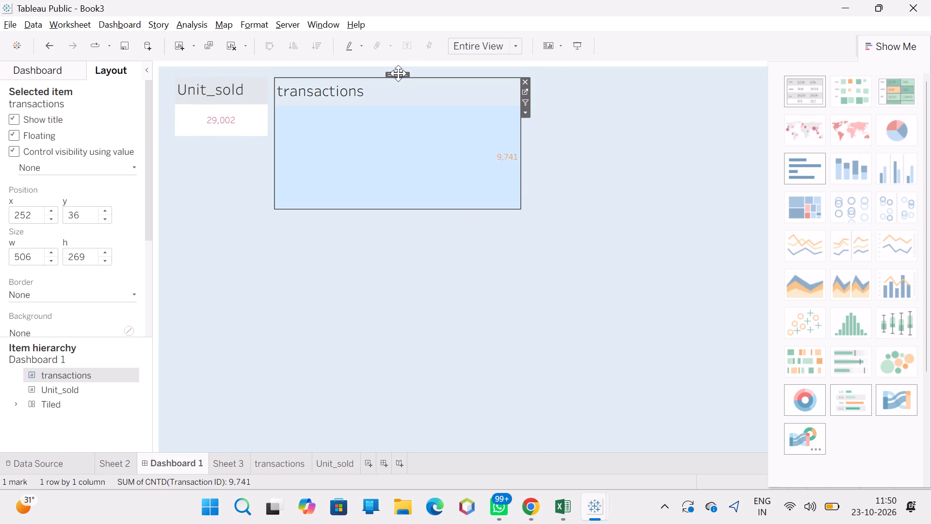
Resize the transactions card to about 206 px wide and 131 px high, with its top edge at about y 28.
drag(418, 210, 419, 176)
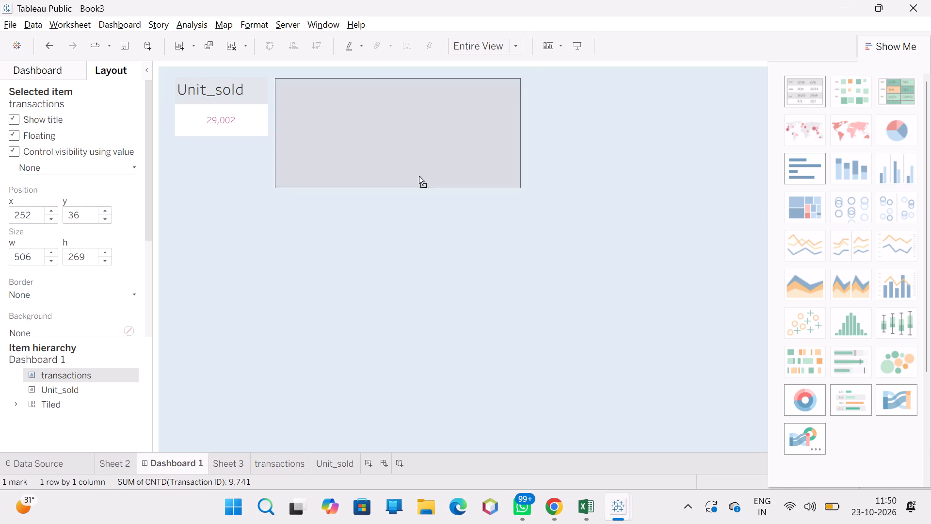
drag(419, 176, 404, 131)
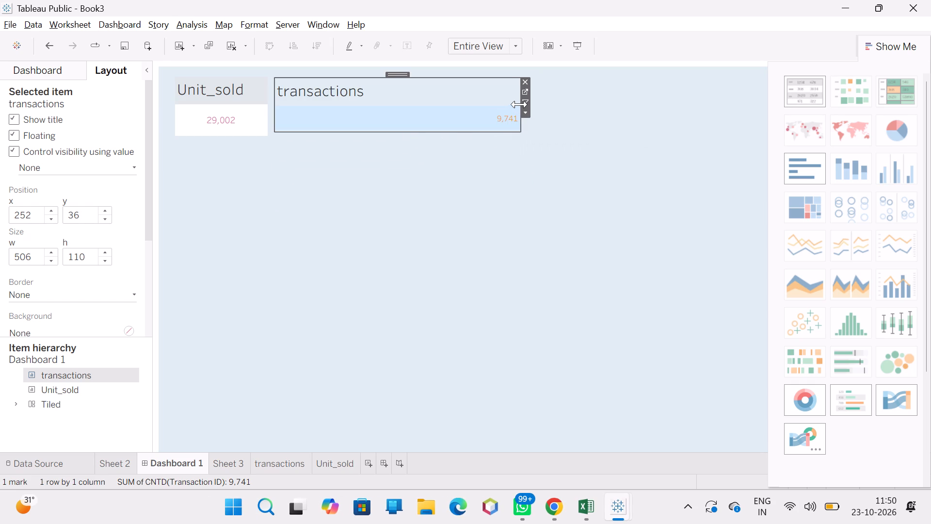
drag(519, 103, 375, 111)
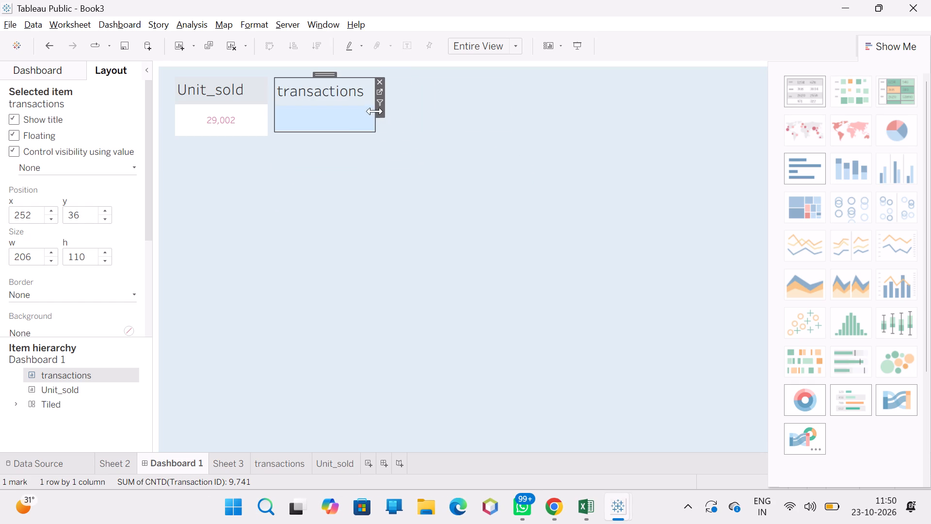
drag(330, 130, 329, 138)
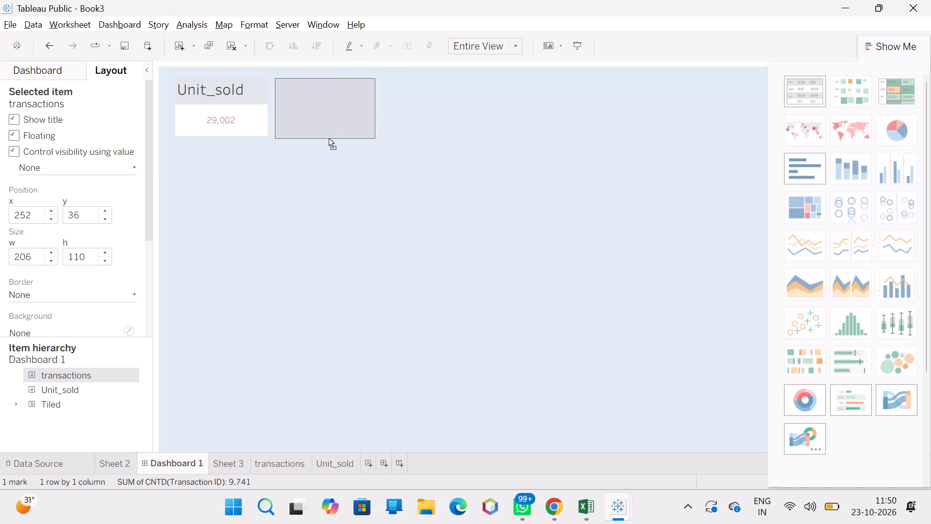
drag(329, 138, 326, 138)
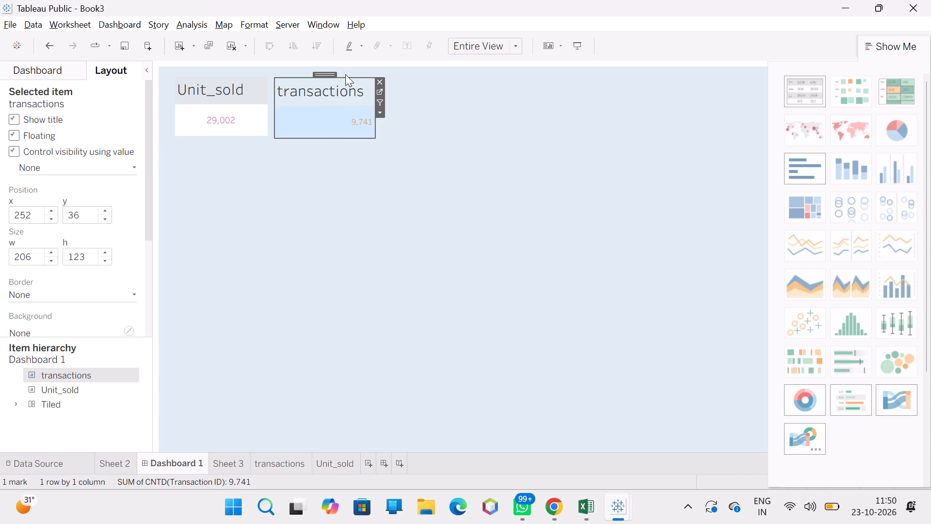
click(347, 77)
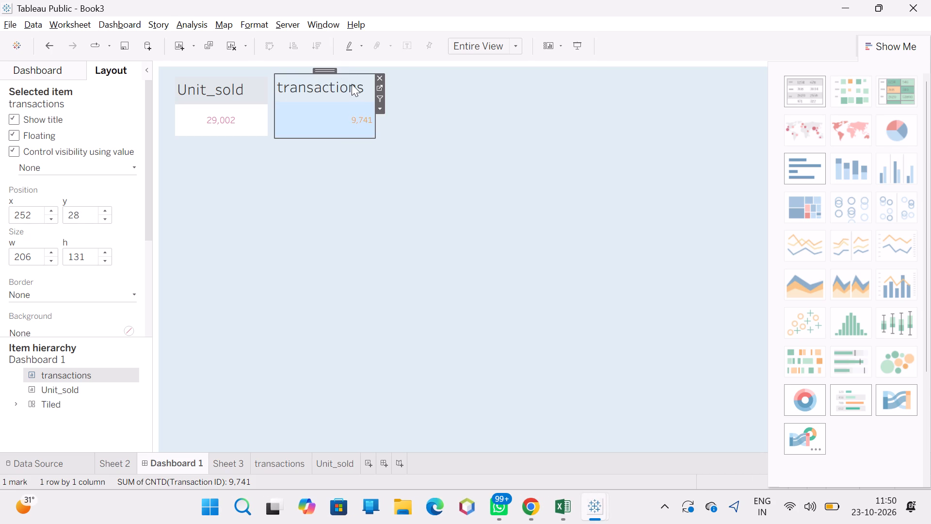
Look through the transactions card's options and its font, line, shading and alignment format settings.
click(363, 116)
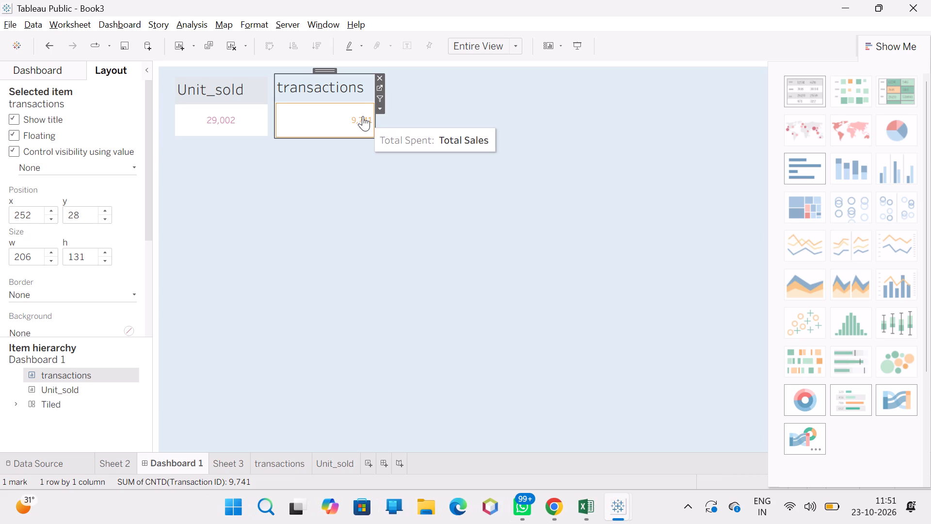
click(380, 106)
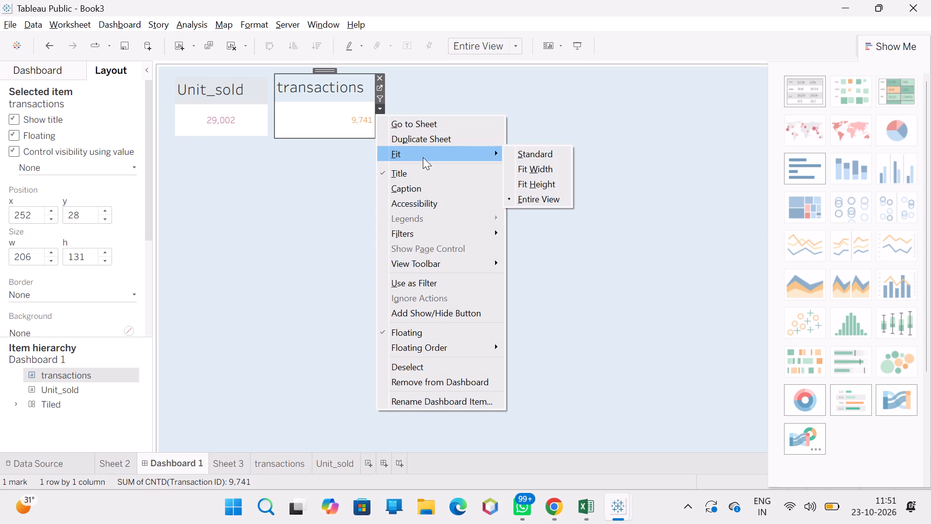
click(196, 170)
click(299, 121)
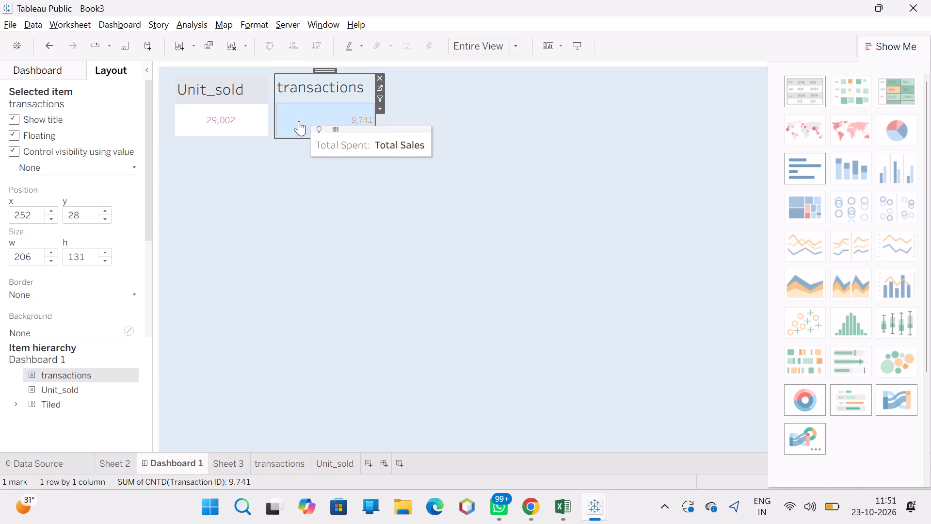
right_click(299, 121)
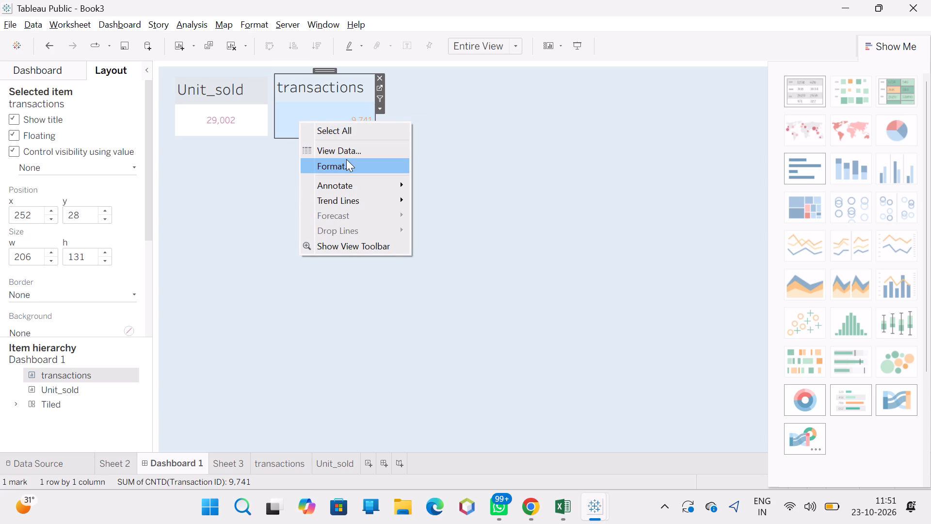
click(346, 159)
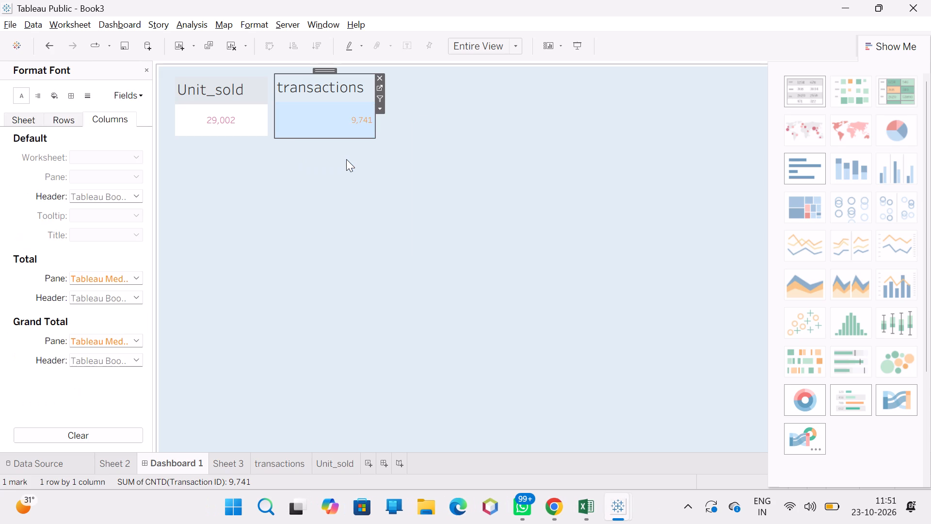
scroll(84, 306, down, 2)
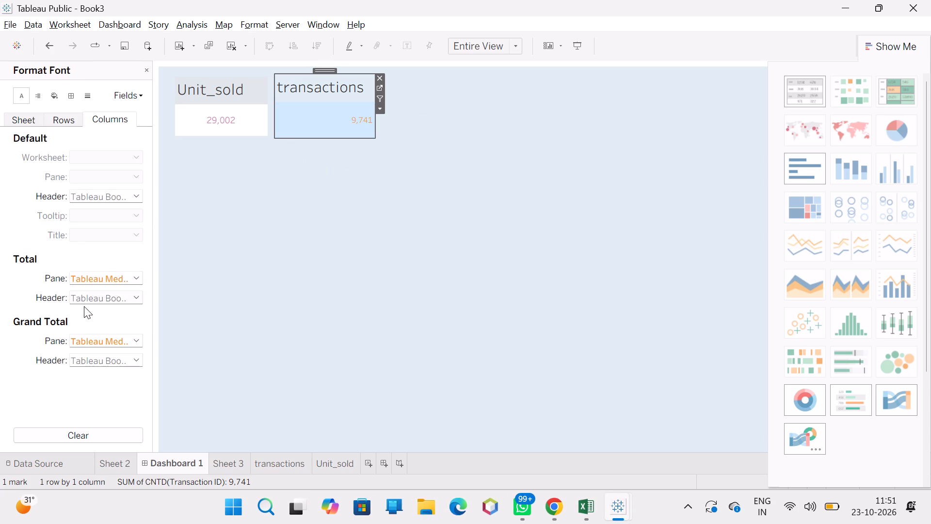
click(89, 95)
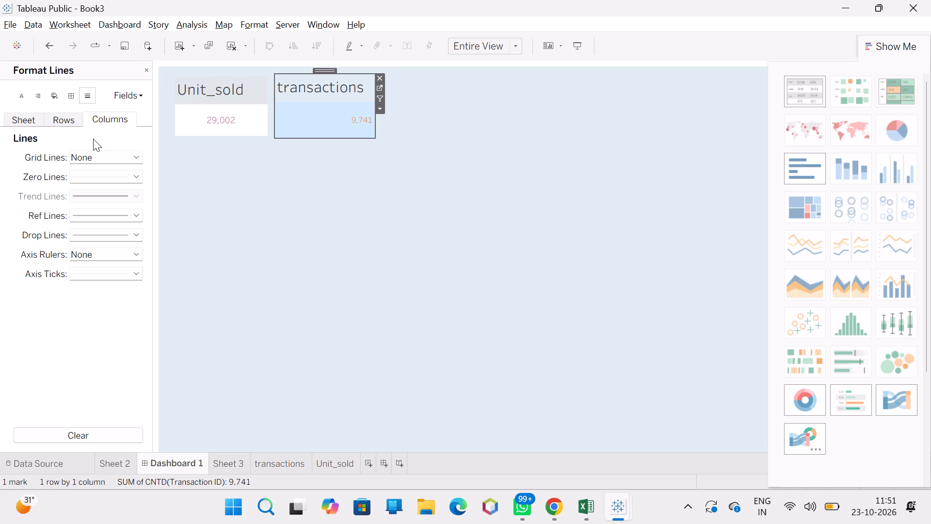
click(53, 100)
scroll(78, 357, down, 3)
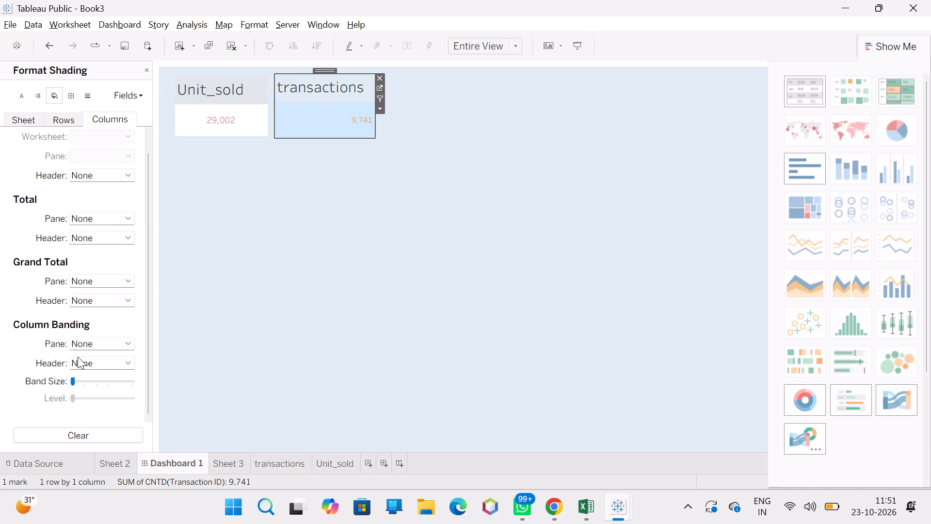
scroll(78, 357, up, 5)
click(38, 96)
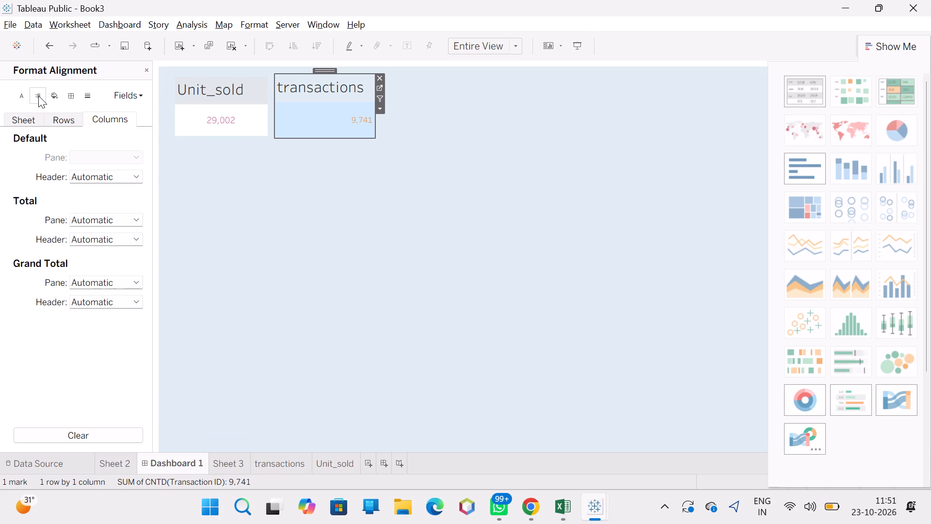
click(38, 96)
double_click(38, 96)
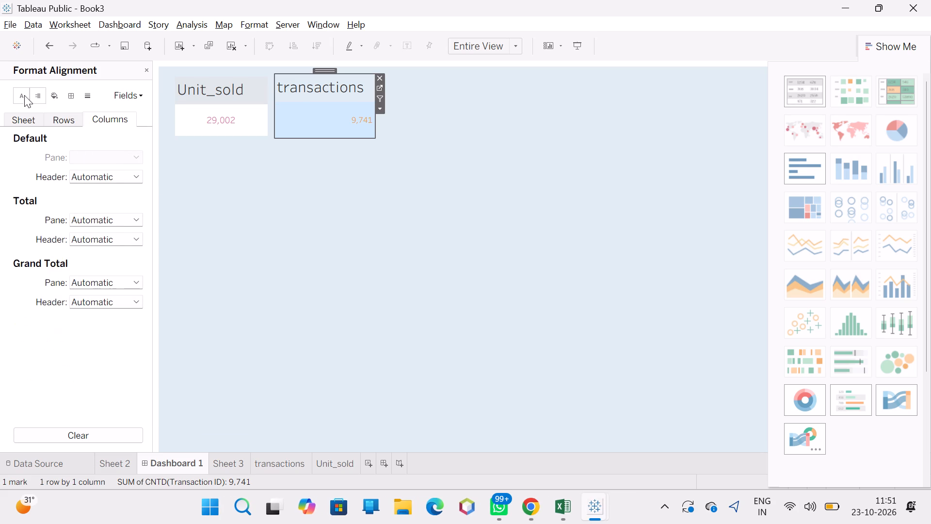
click(18, 96)
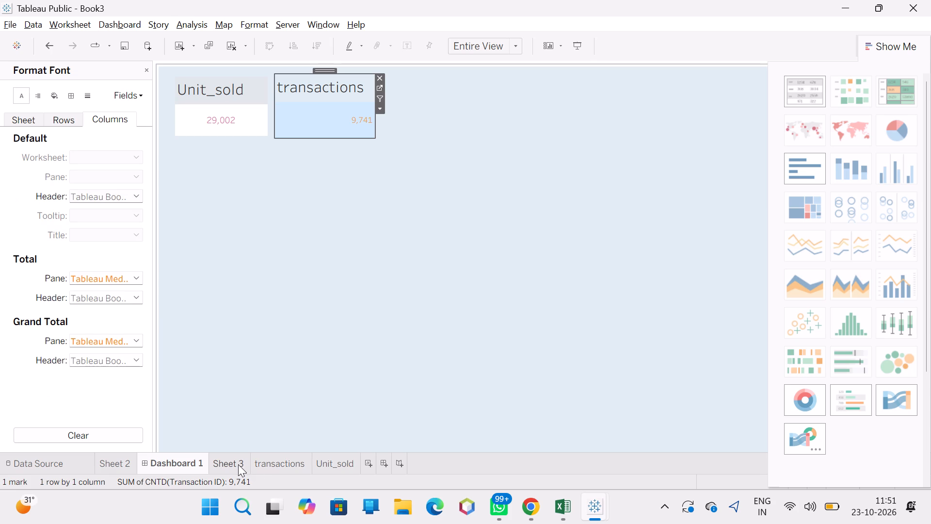
Go to the transactions worksheet and open the format settings of its CNTD(Transaction ID) field.
click(236, 464)
click(261, 466)
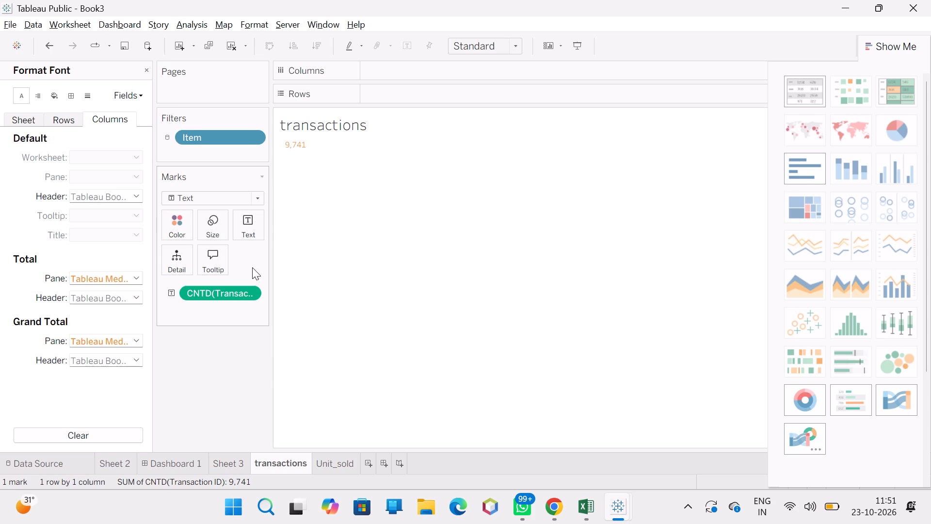
click(236, 295)
right_click(236, 295)
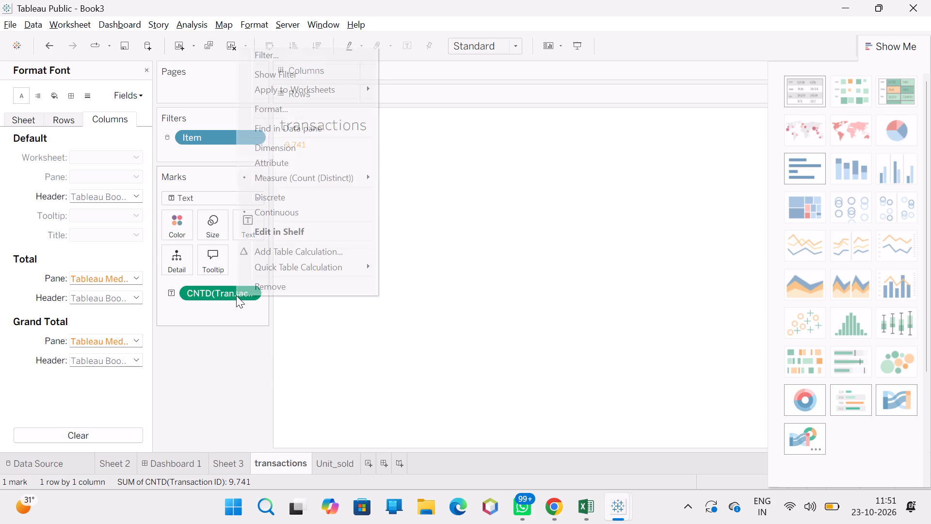
click(314, 102)
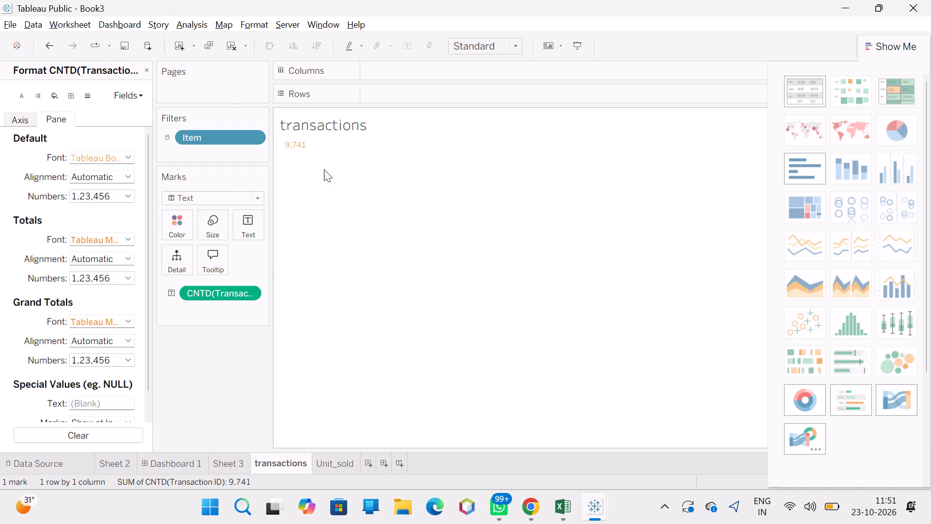
View the summary data behind the transactions number, and close it again.
click(304, 143)
right_click(304, 143)
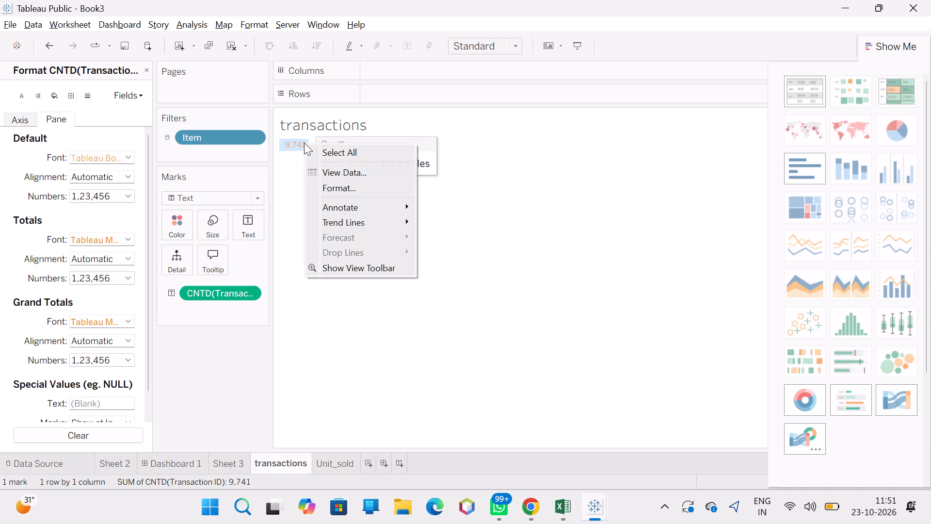
click(336, 173)
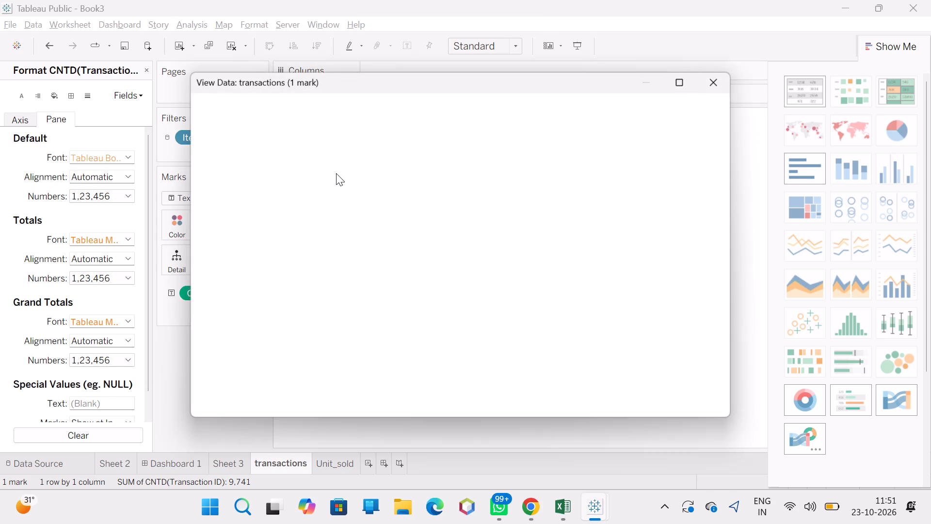
click(717, 86)
Show the caption on the transactions worksheet.
right_click(321, 146)
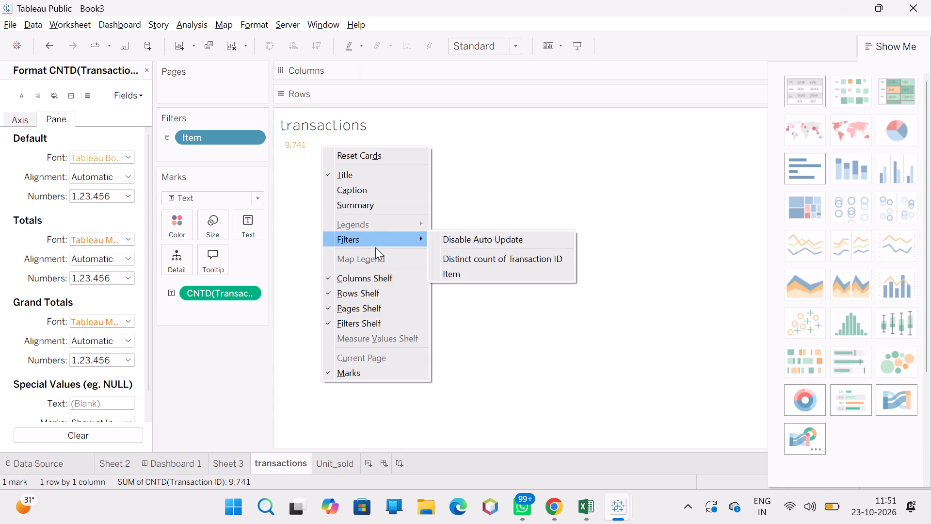
click(352, 191)
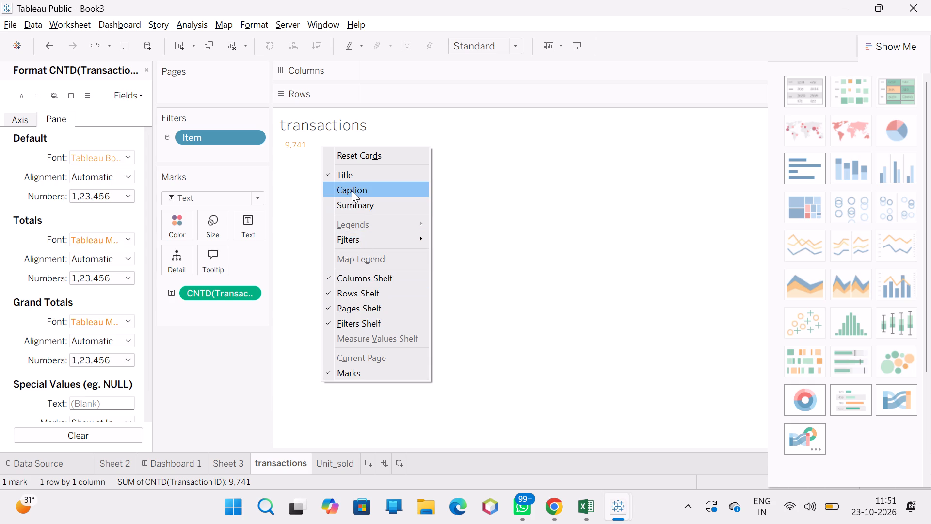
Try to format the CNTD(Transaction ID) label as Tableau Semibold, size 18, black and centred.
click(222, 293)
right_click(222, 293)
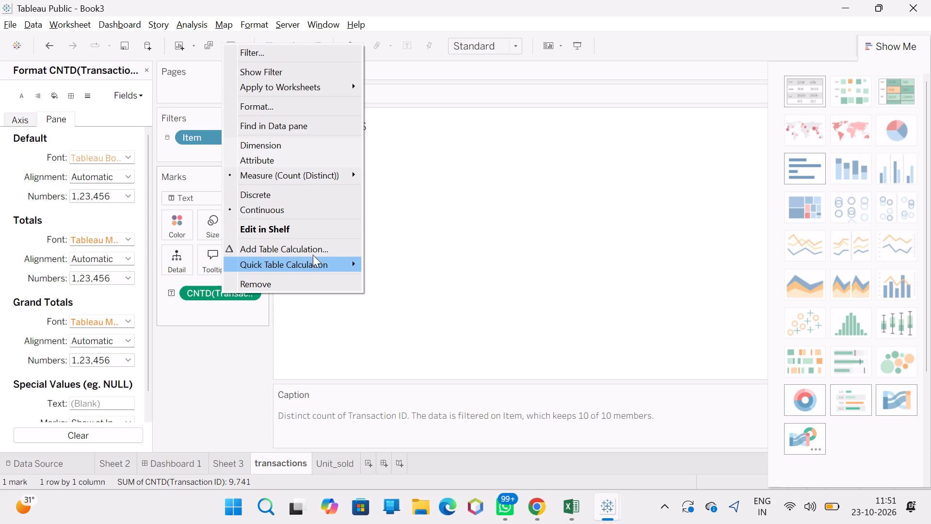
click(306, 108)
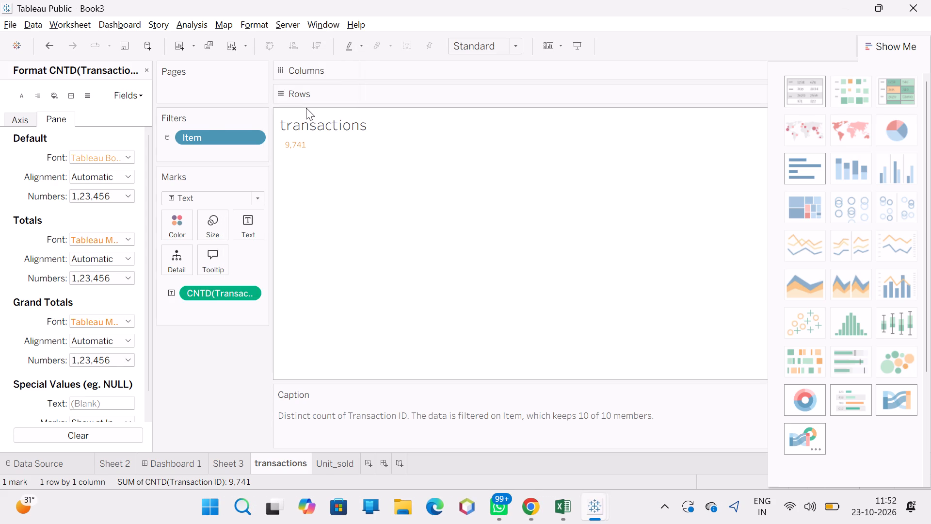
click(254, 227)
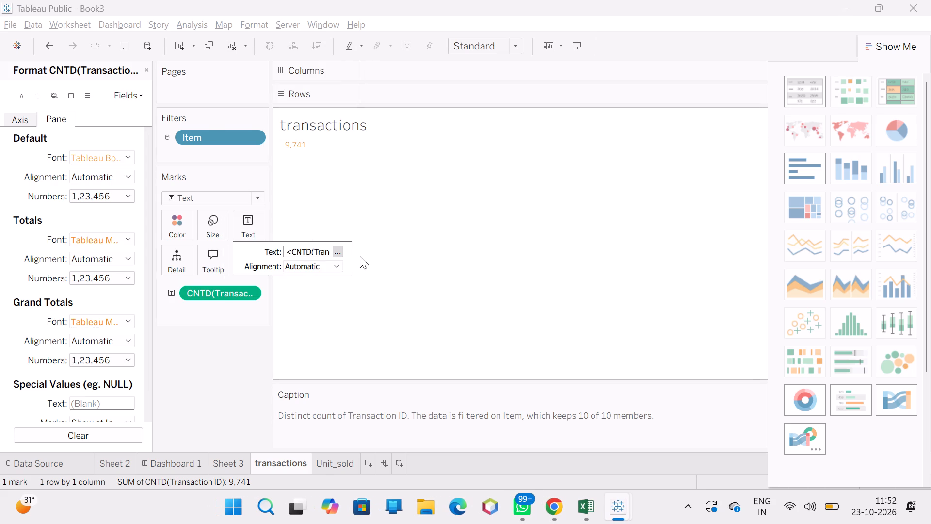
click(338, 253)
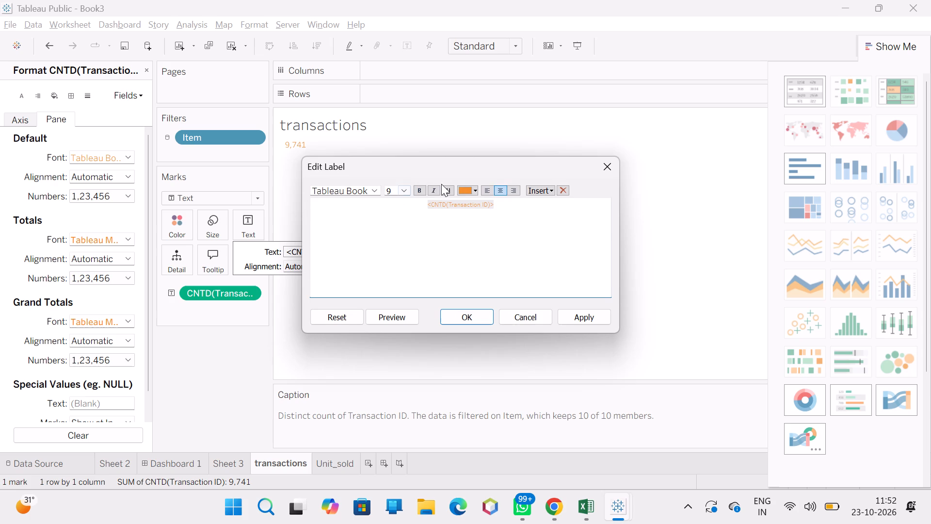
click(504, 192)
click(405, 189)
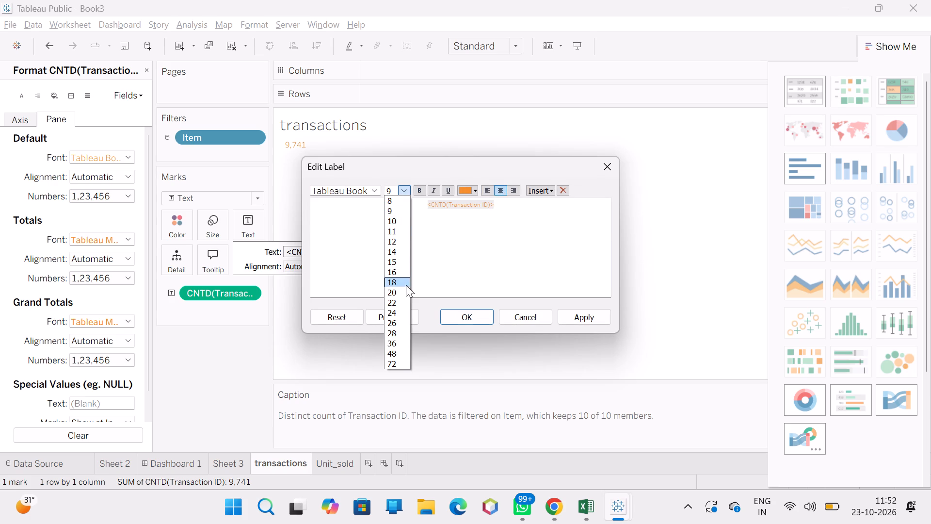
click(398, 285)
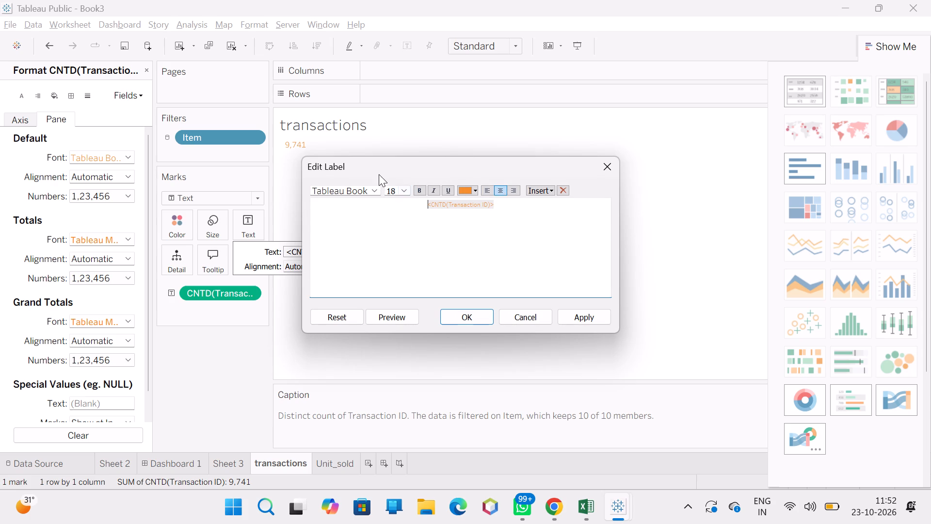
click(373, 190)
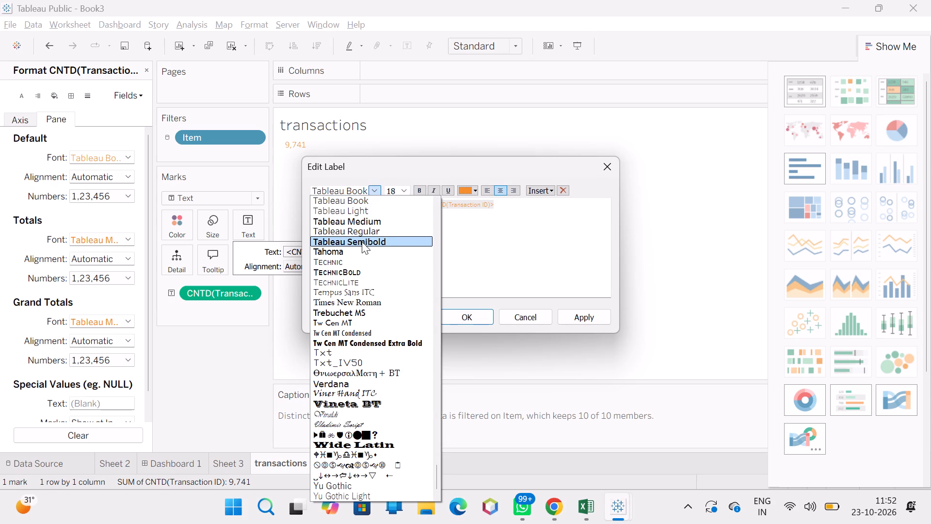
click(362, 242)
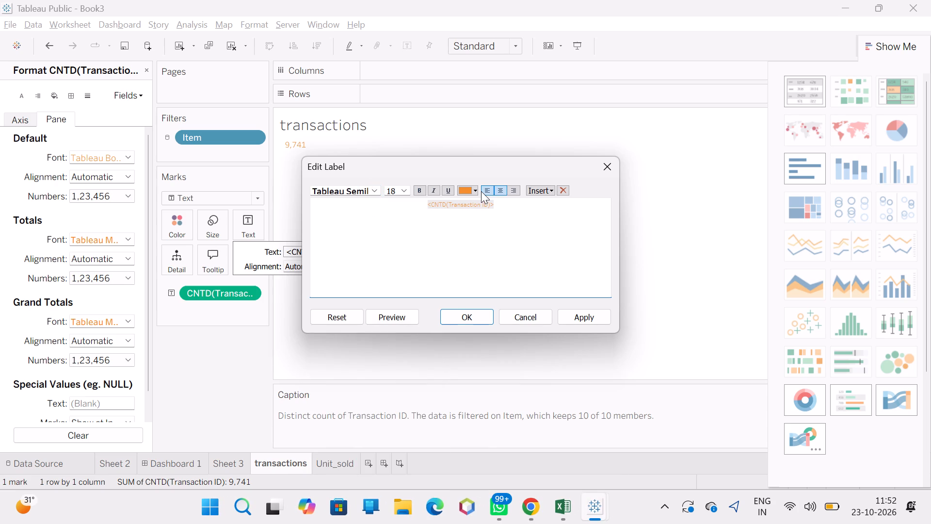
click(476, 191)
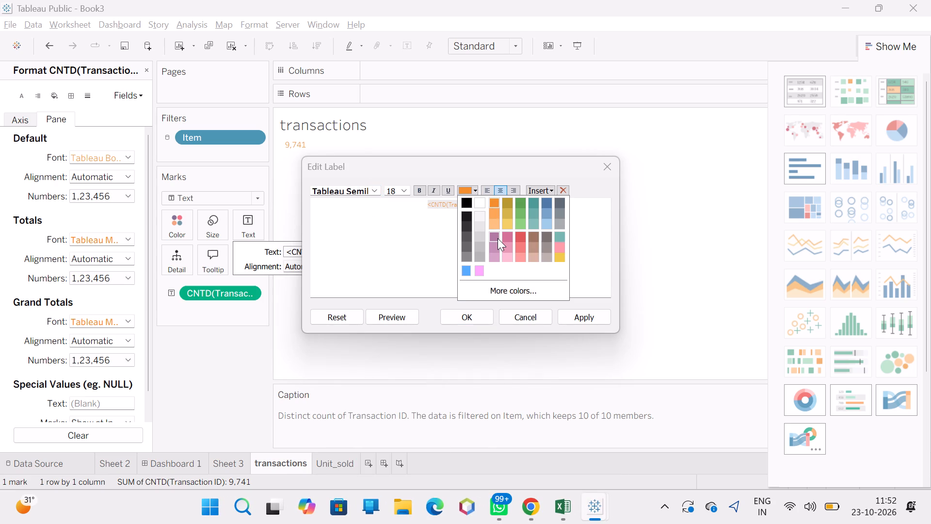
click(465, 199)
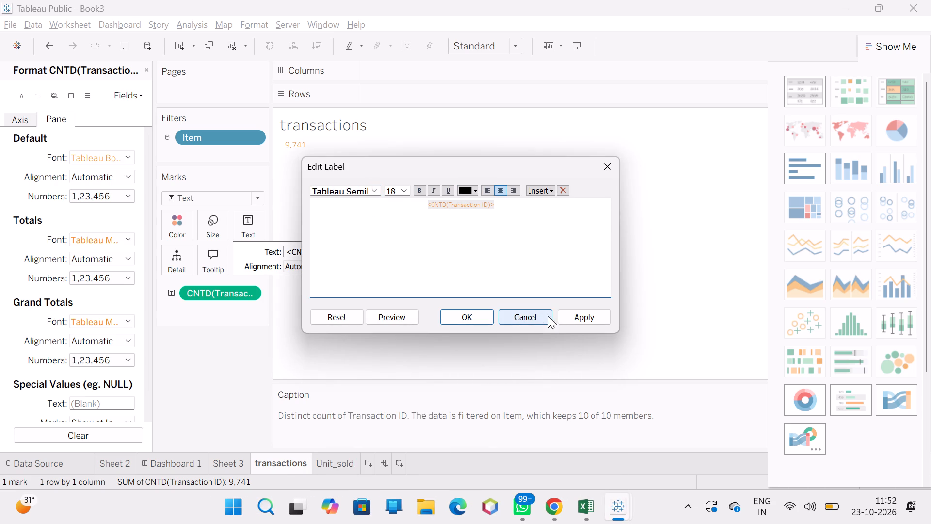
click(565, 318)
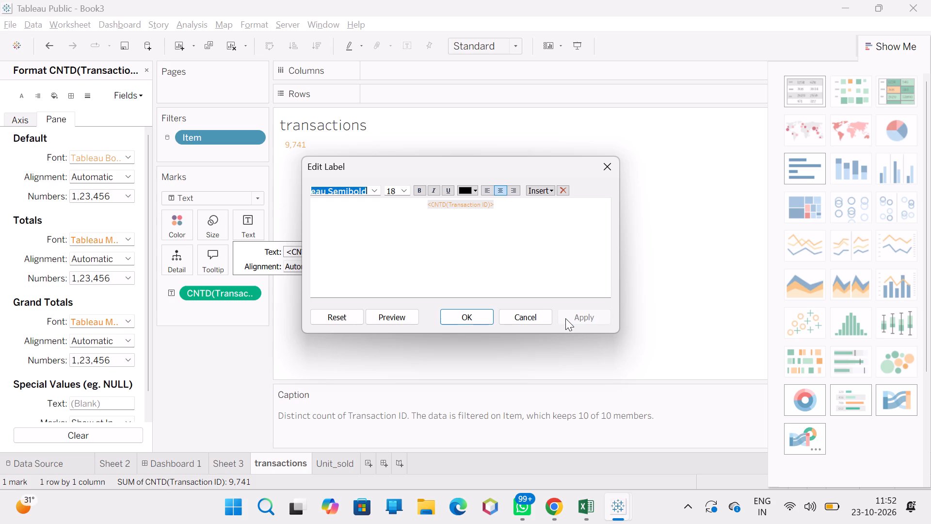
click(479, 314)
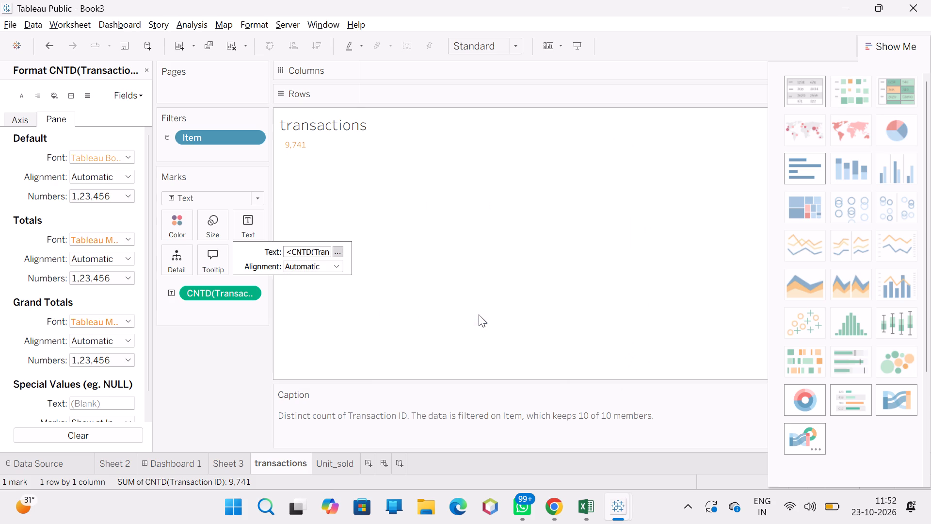
Set the transactions number's text alignment to horizontal centre and vertical middle.
click(338, 265)
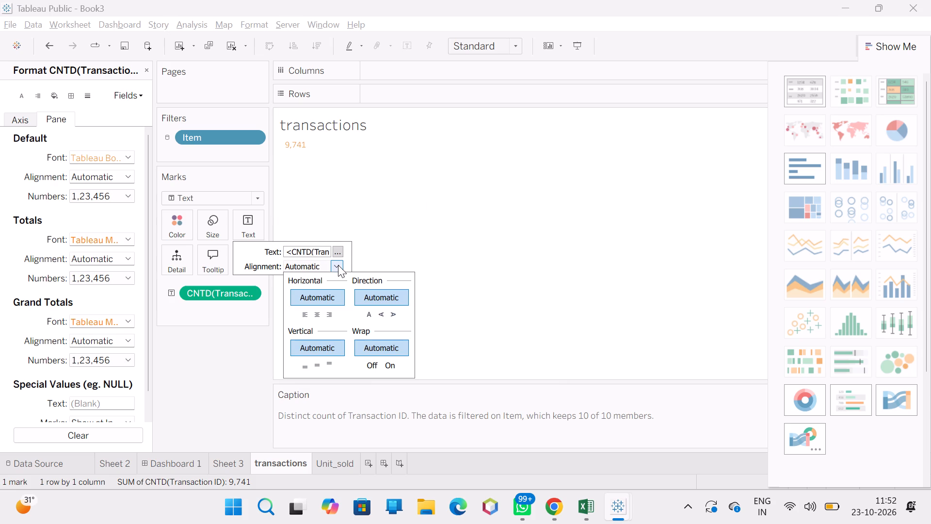
click(317, 313)
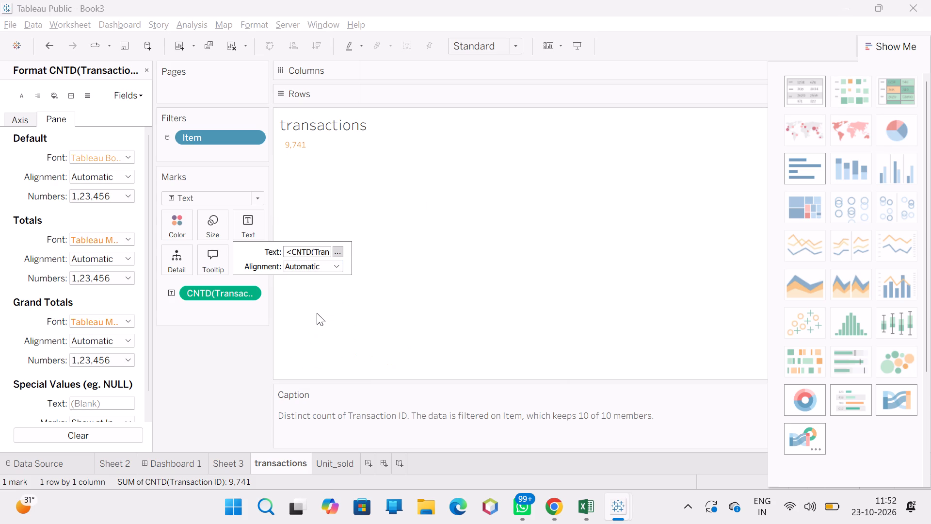
click(337, 265)
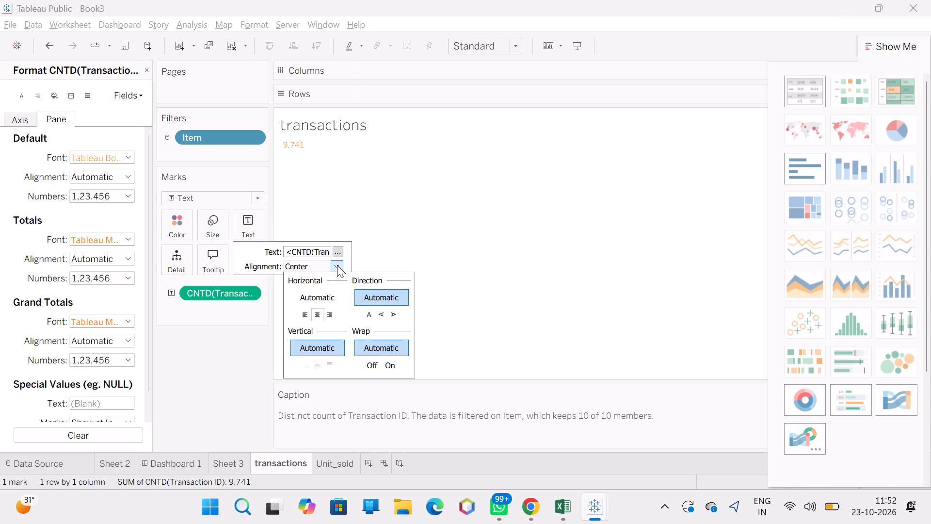
click(318, 365)
Return to Dashboard 1 and compare the transactions card with the Unit_sold card.
click(335, 265)
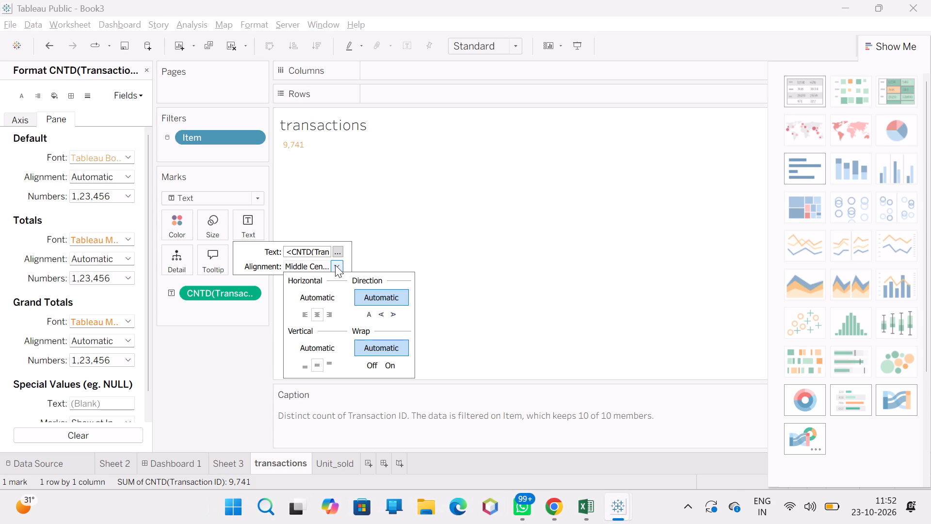
click(393, 223)
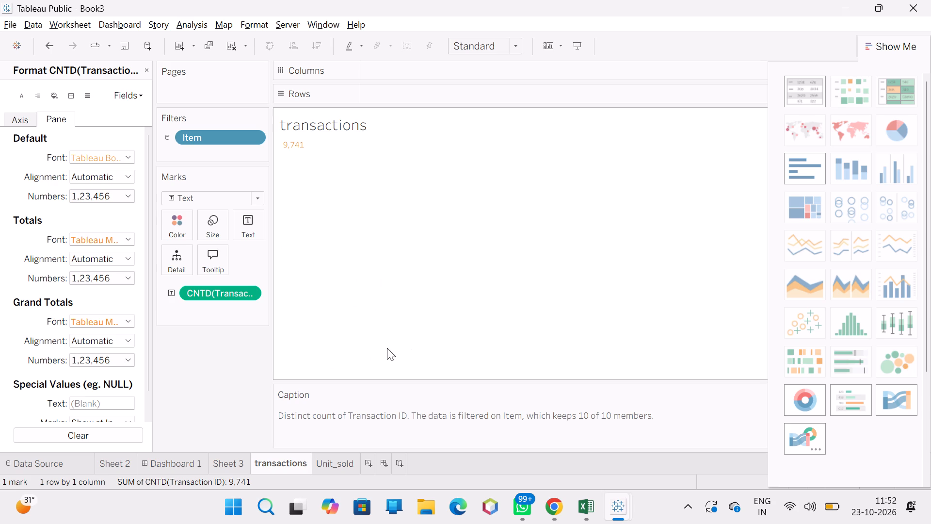
click(176, 465)
click(341, 179)
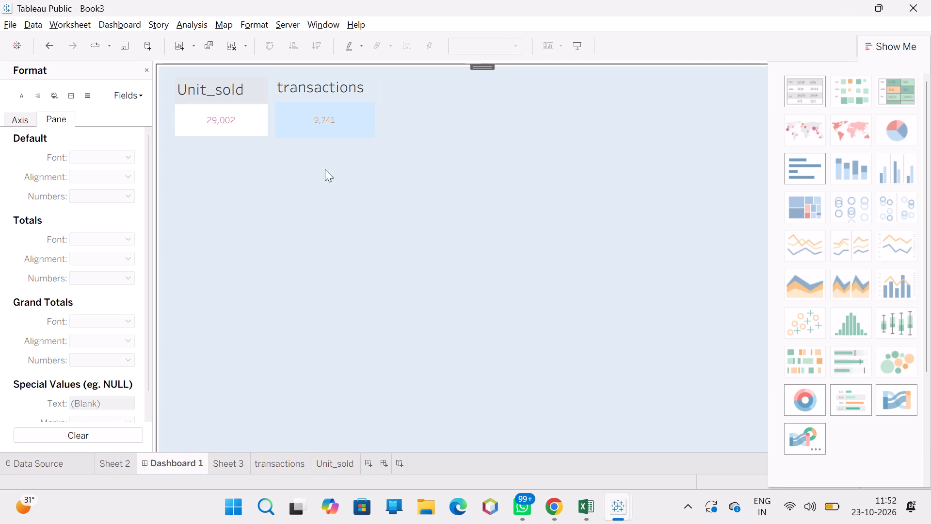
click(249, 128)
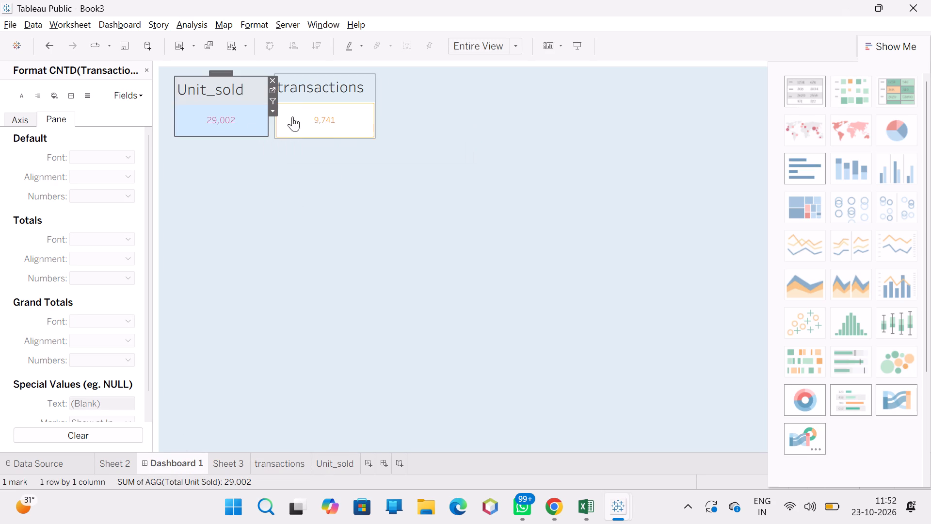
click(327, 112)
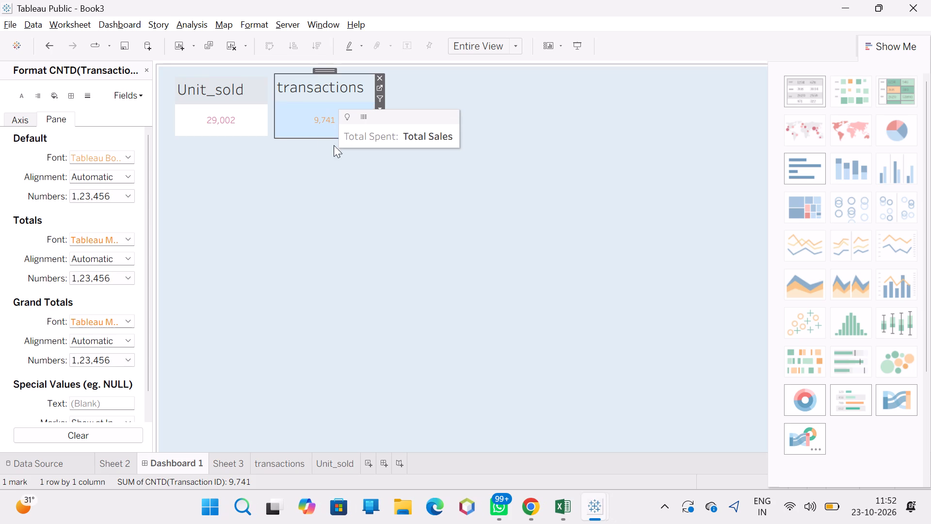
click(445, 211)
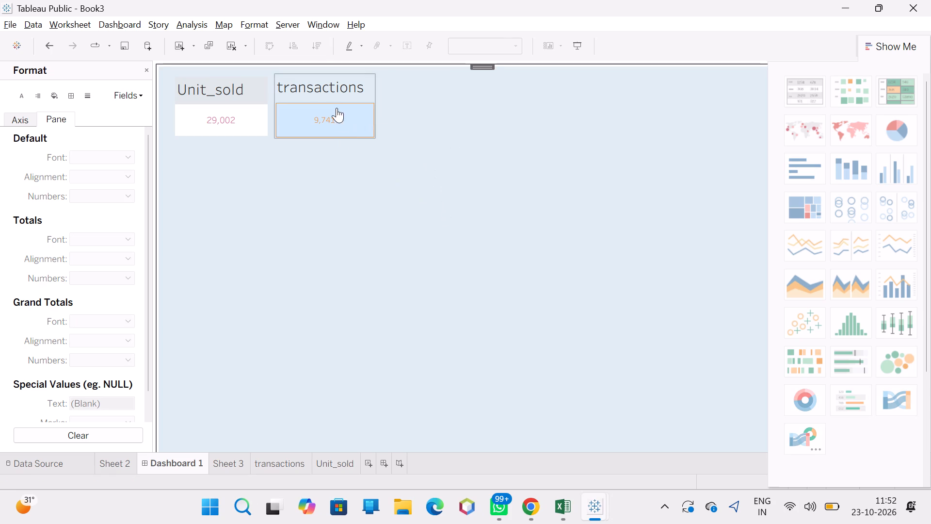
click(355, 91)
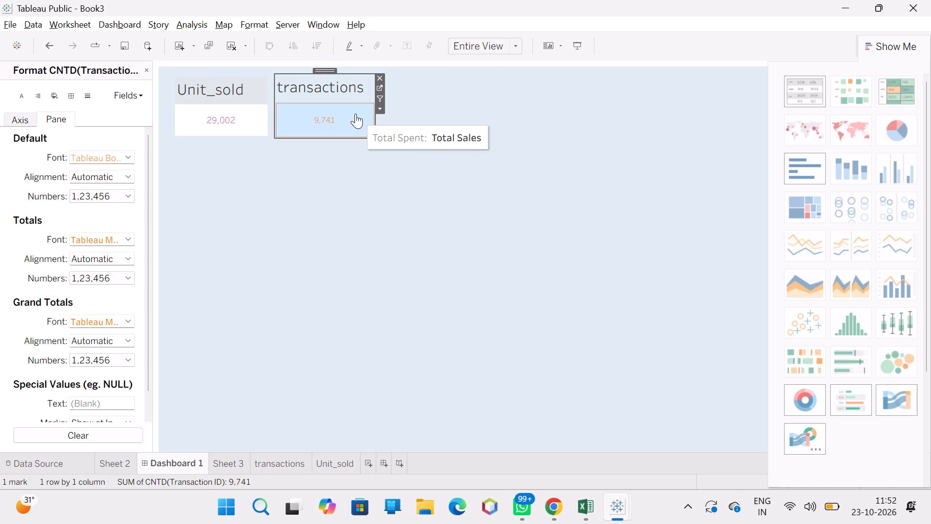
double_click(355, 114)
click(367, 225)
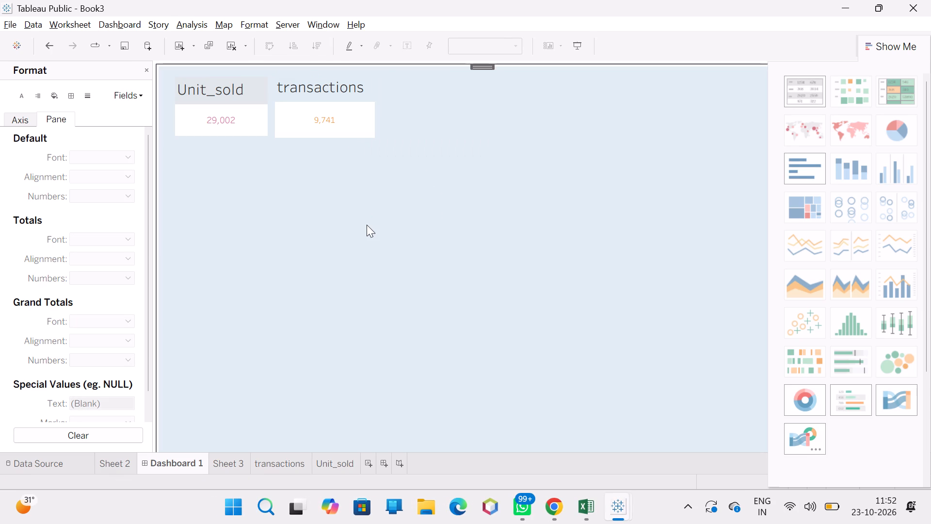
Open the shading format settings for the transactions card and look through its column shading options.
click(354, 90)
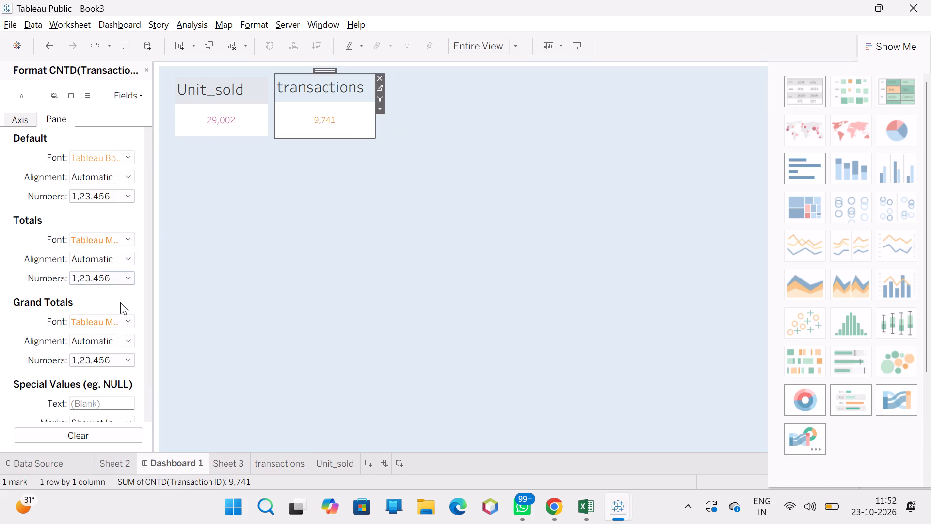
scroll(120, 302, right, 1)
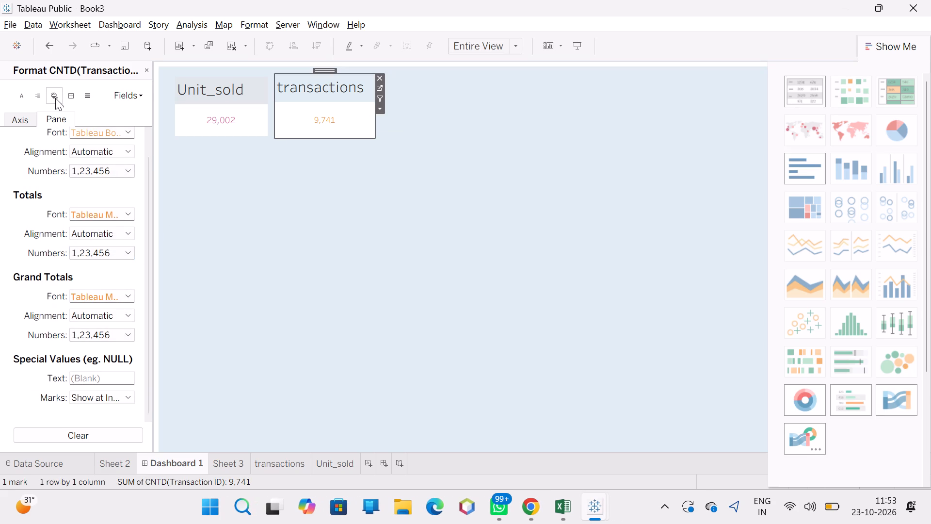
click(55, 98)
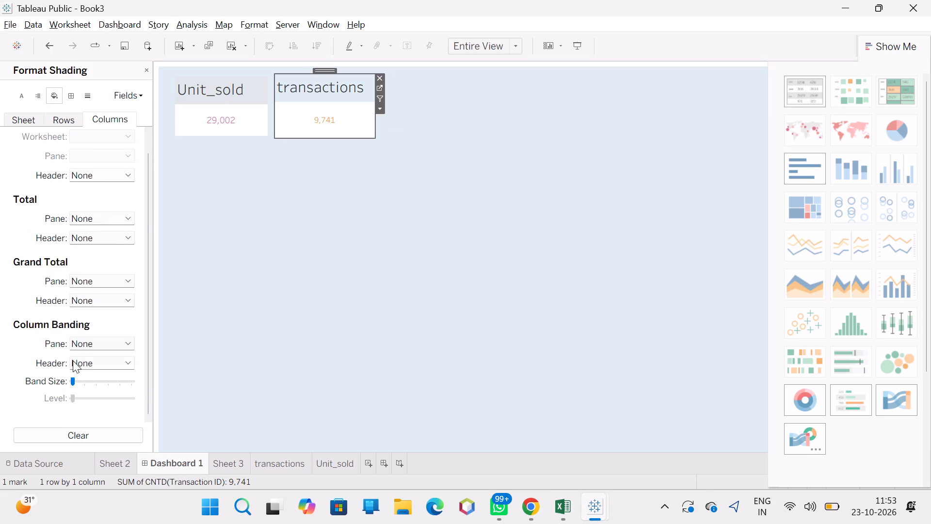
scroll(67, 358, up, 3)
click(378, 320)
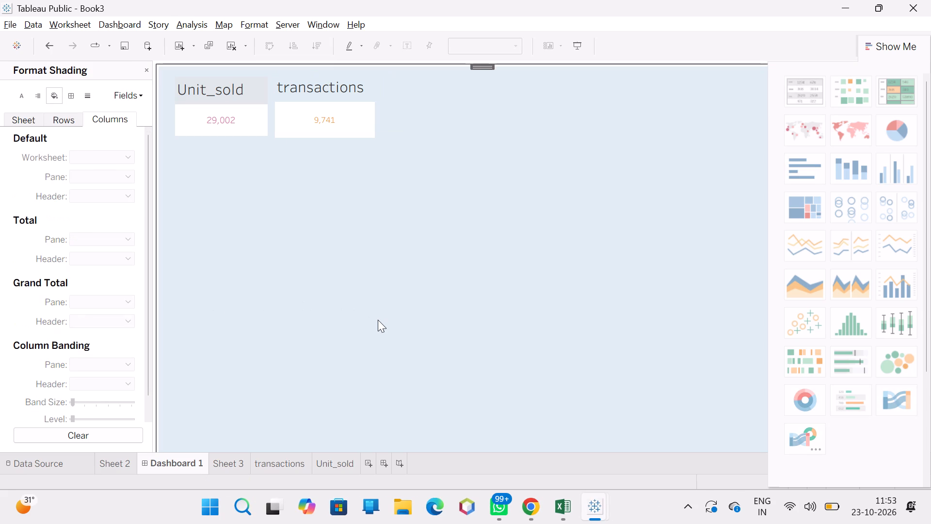
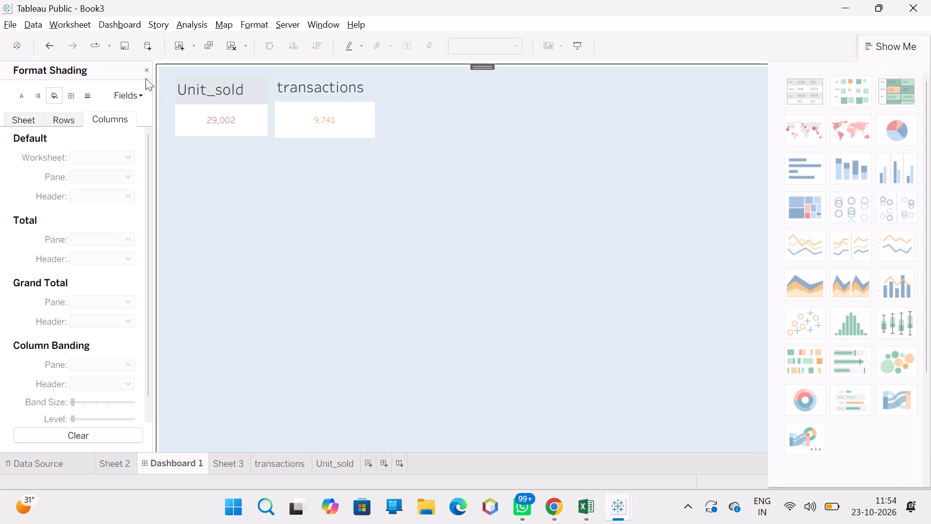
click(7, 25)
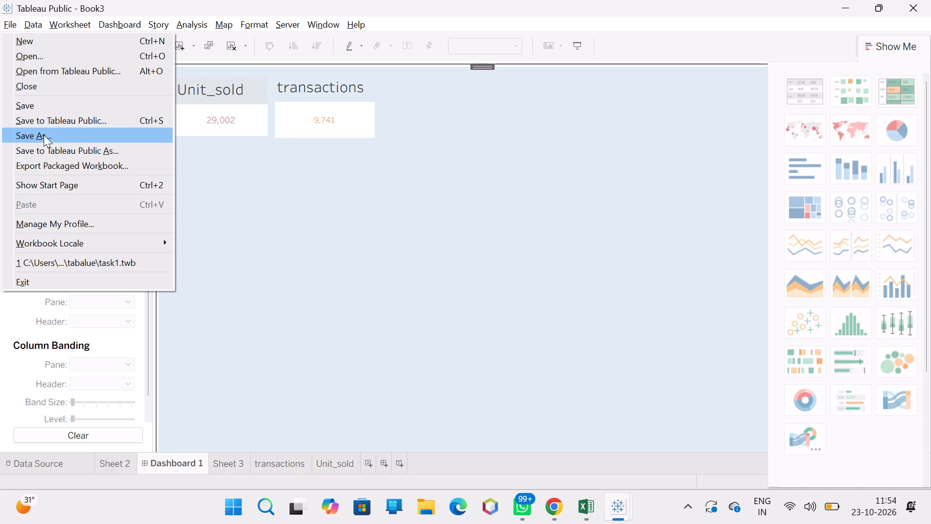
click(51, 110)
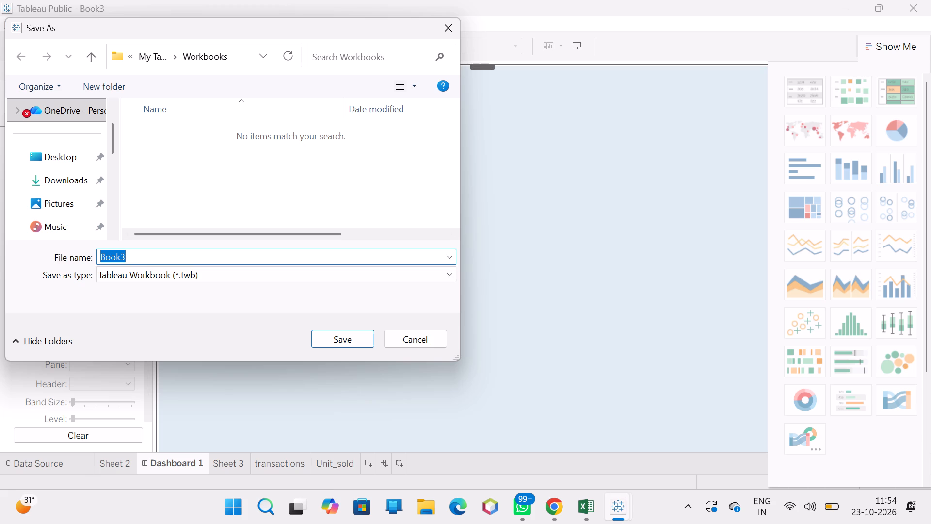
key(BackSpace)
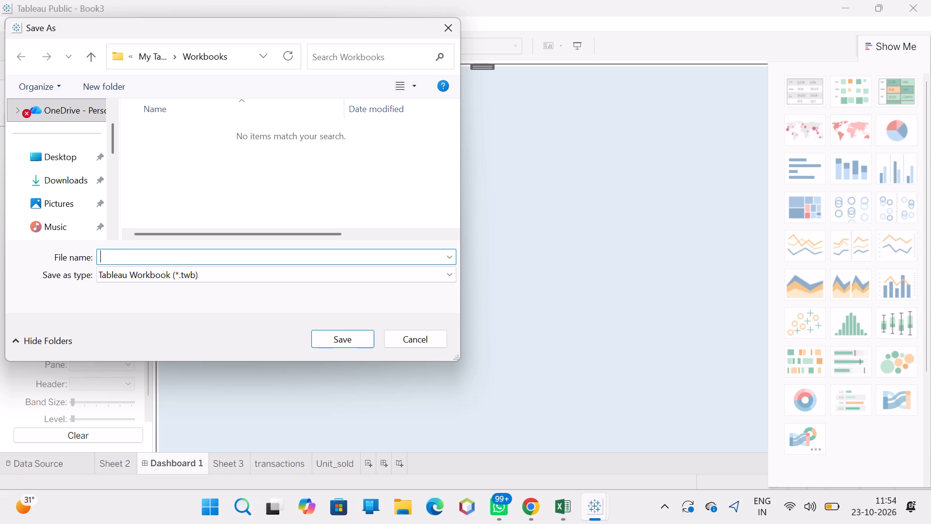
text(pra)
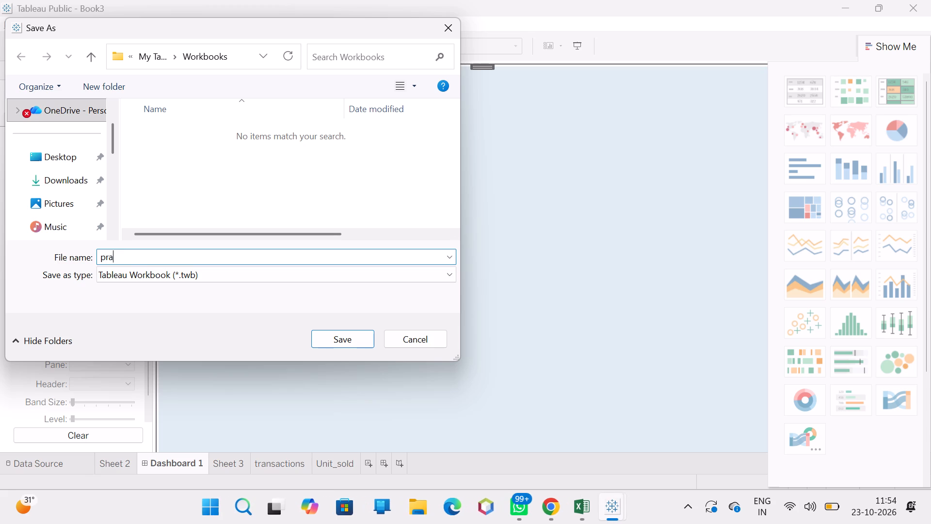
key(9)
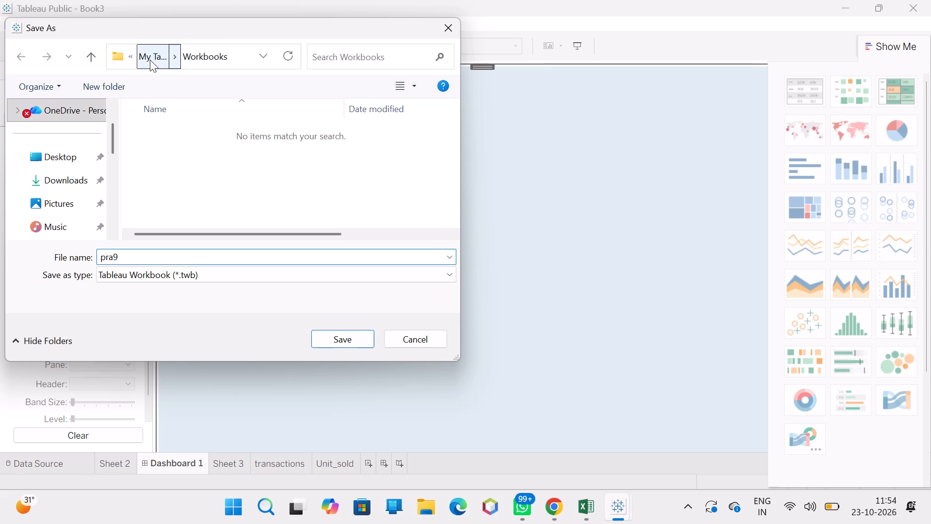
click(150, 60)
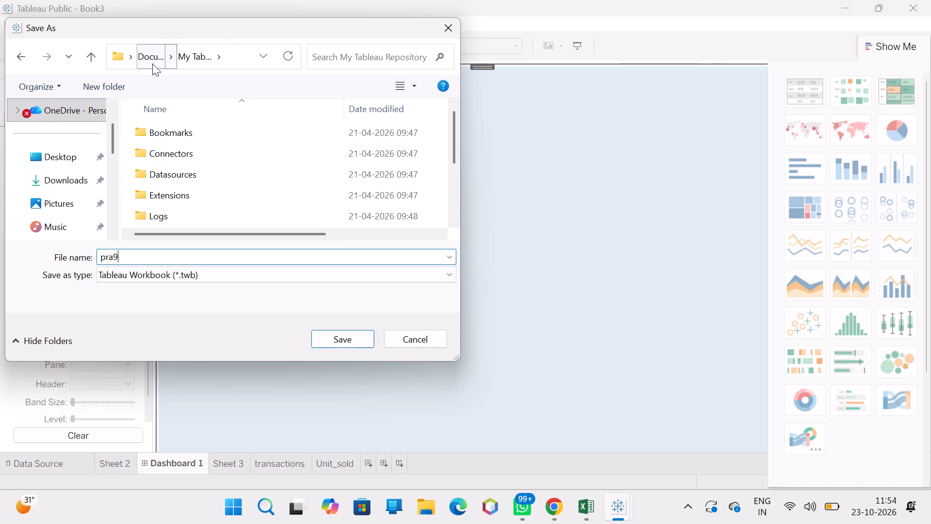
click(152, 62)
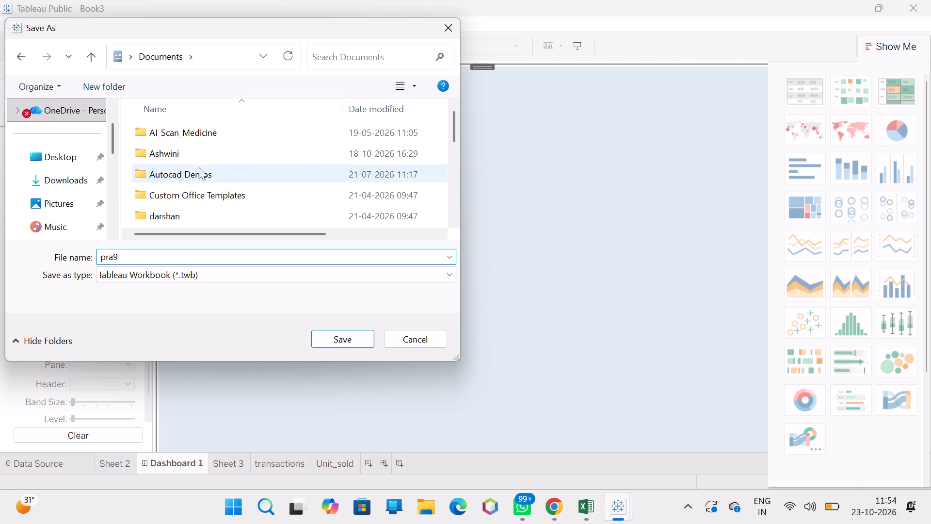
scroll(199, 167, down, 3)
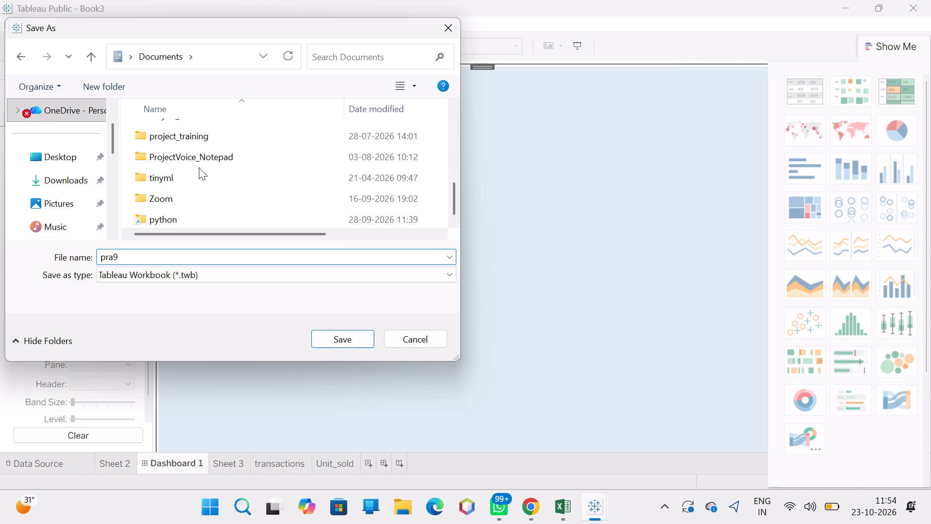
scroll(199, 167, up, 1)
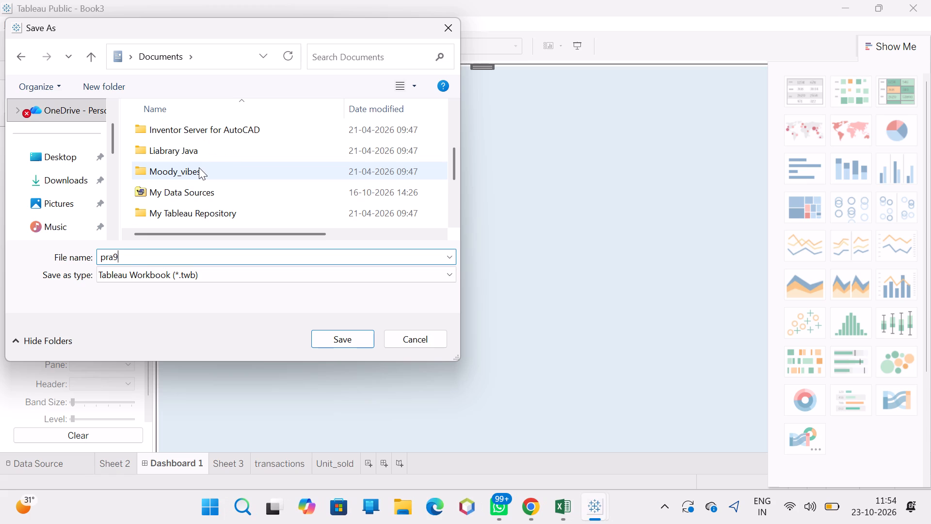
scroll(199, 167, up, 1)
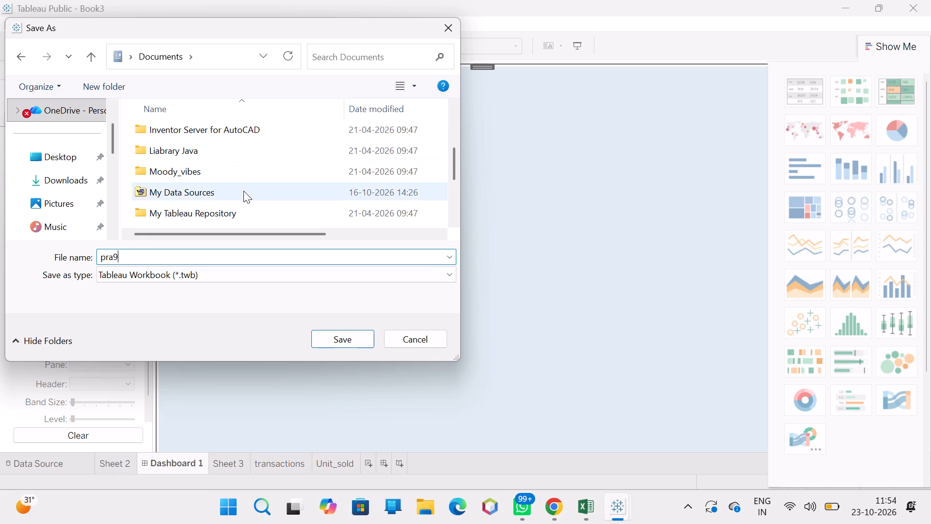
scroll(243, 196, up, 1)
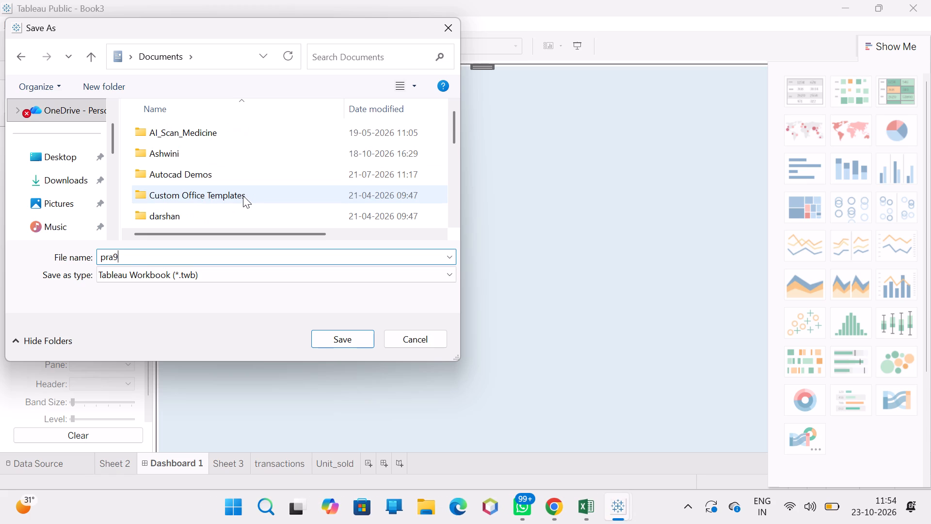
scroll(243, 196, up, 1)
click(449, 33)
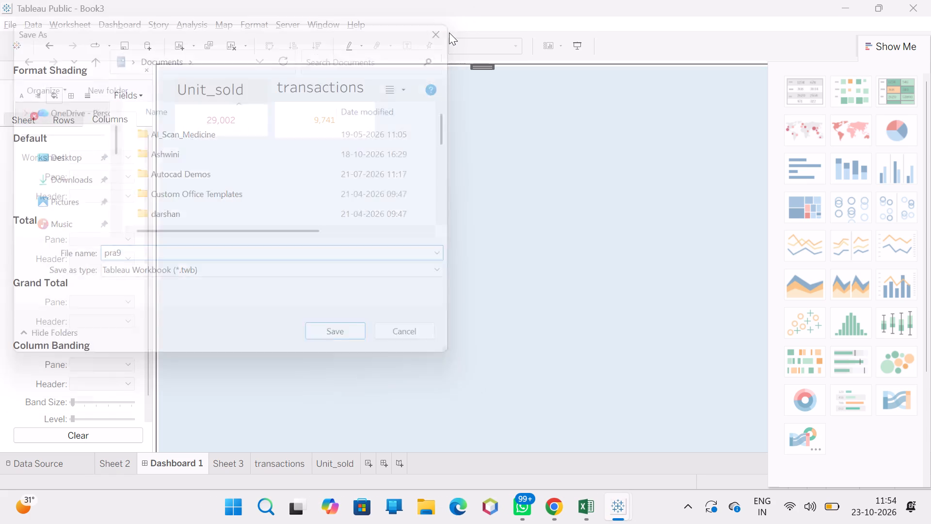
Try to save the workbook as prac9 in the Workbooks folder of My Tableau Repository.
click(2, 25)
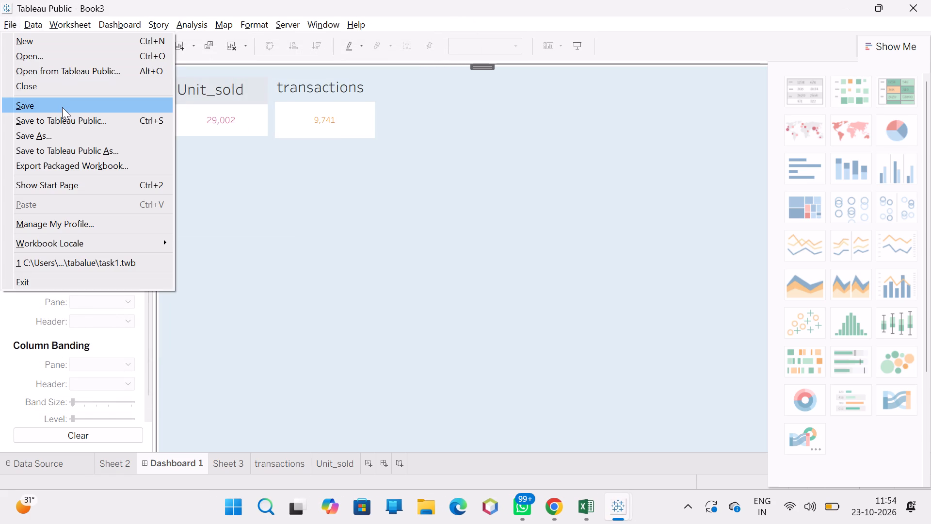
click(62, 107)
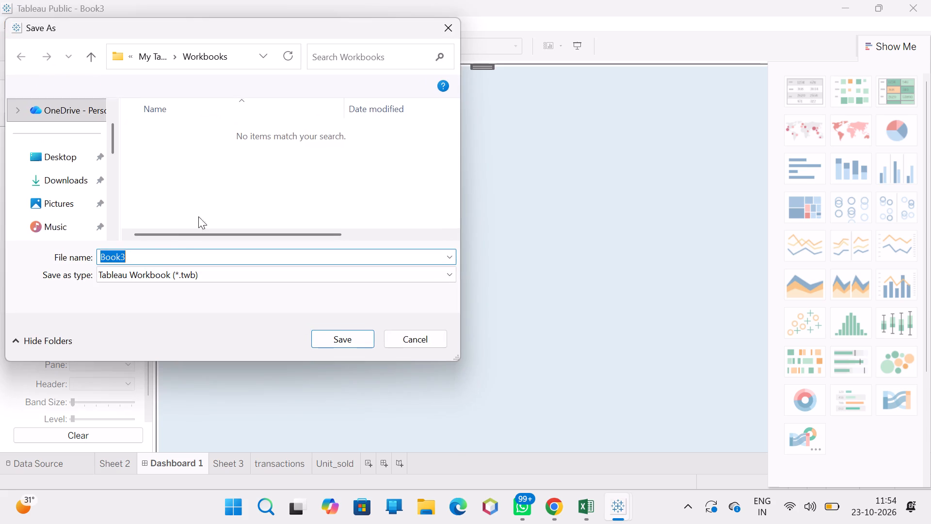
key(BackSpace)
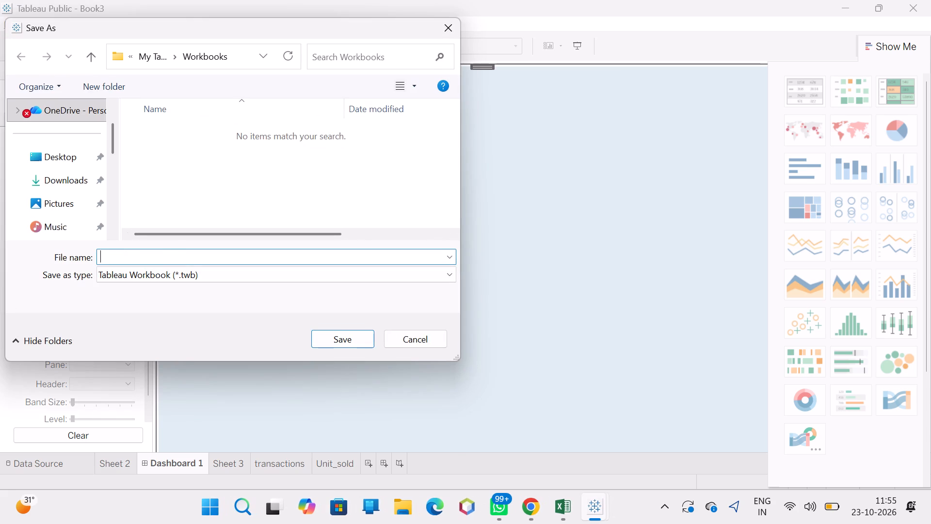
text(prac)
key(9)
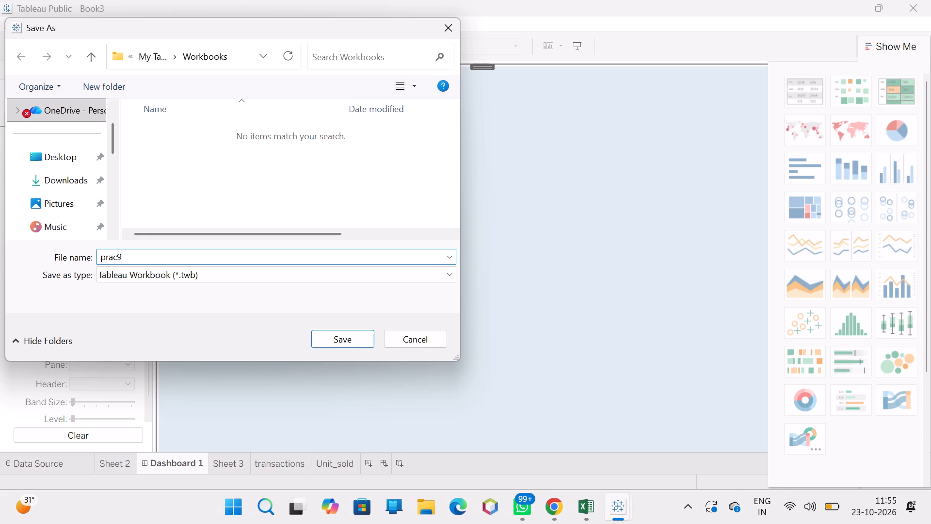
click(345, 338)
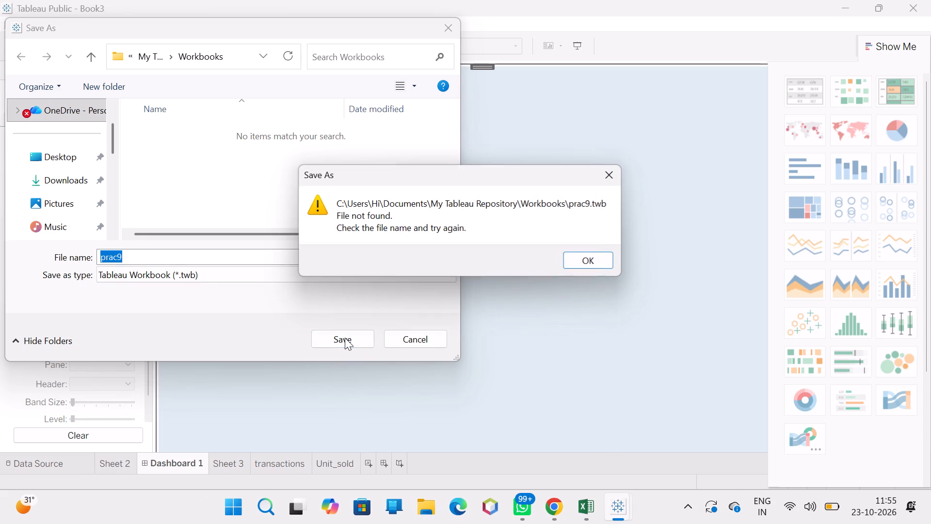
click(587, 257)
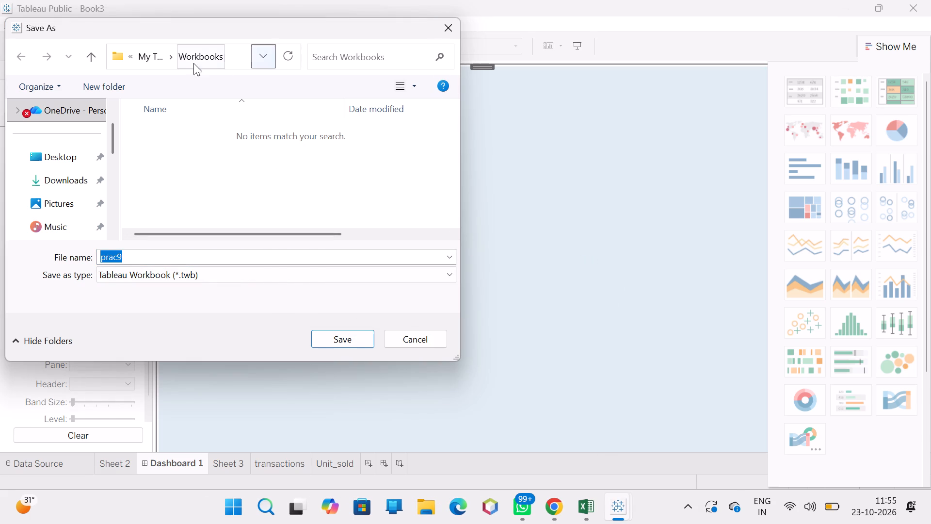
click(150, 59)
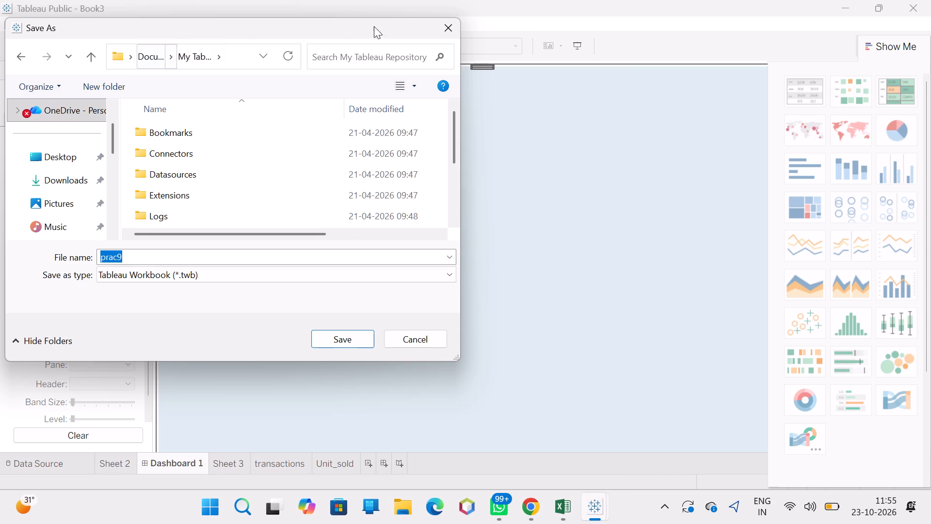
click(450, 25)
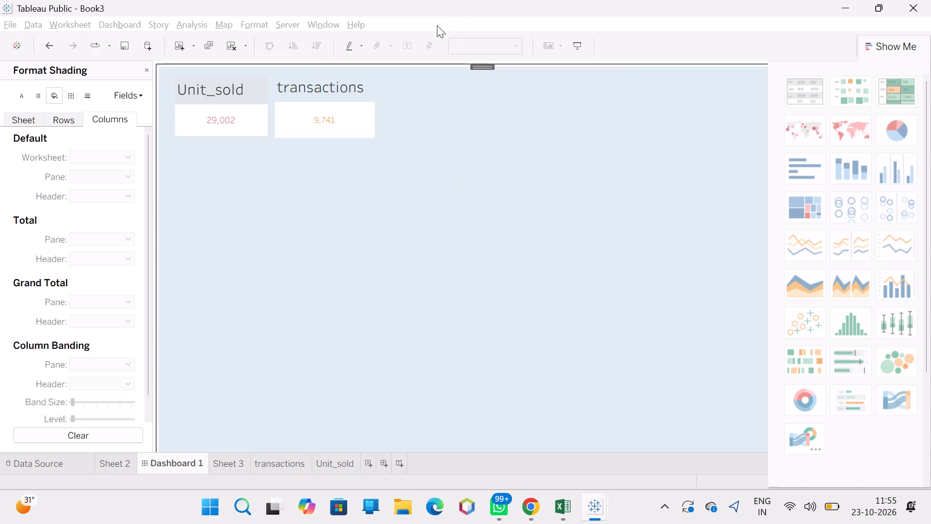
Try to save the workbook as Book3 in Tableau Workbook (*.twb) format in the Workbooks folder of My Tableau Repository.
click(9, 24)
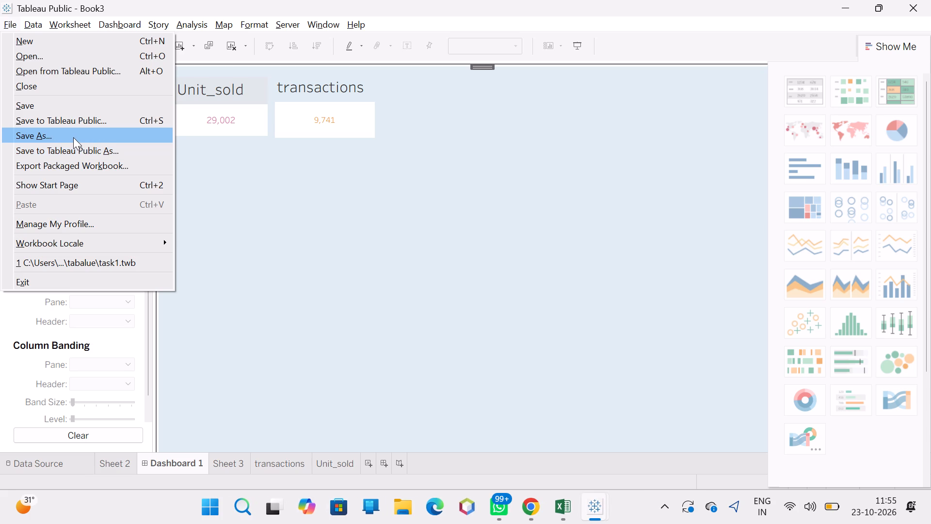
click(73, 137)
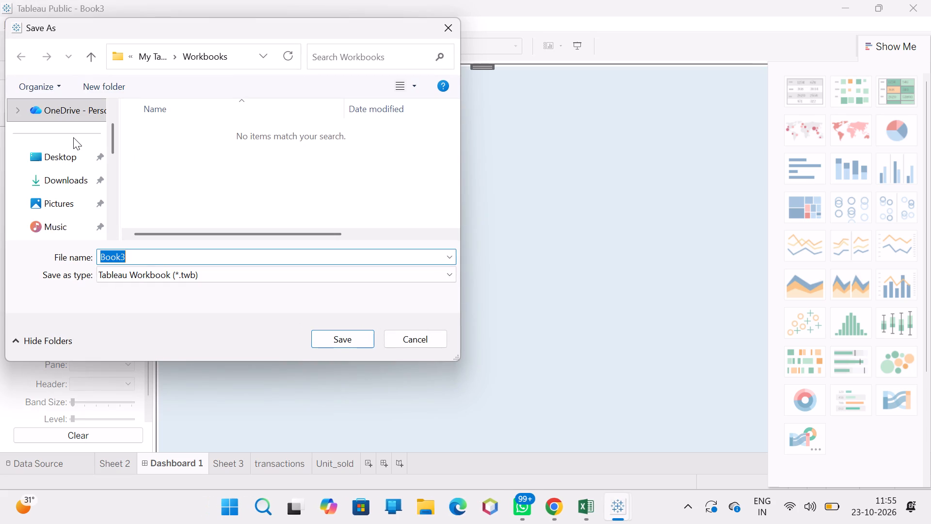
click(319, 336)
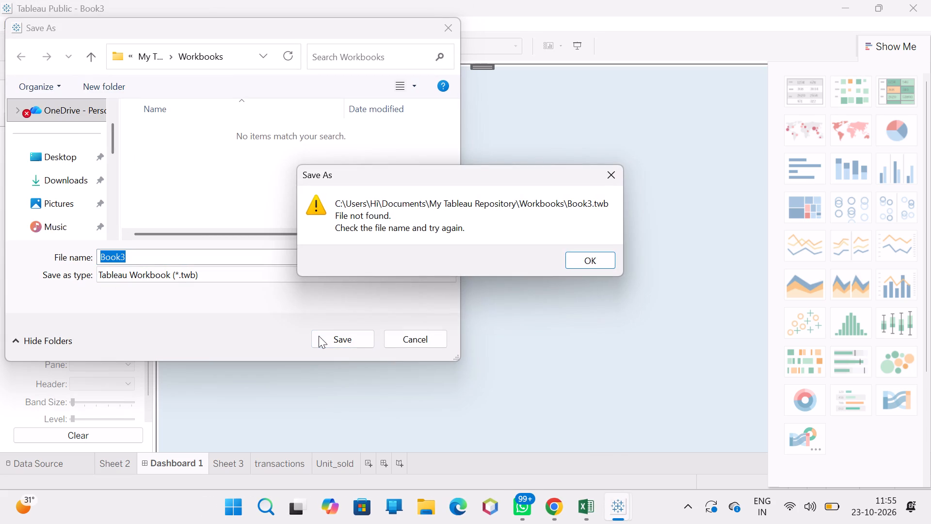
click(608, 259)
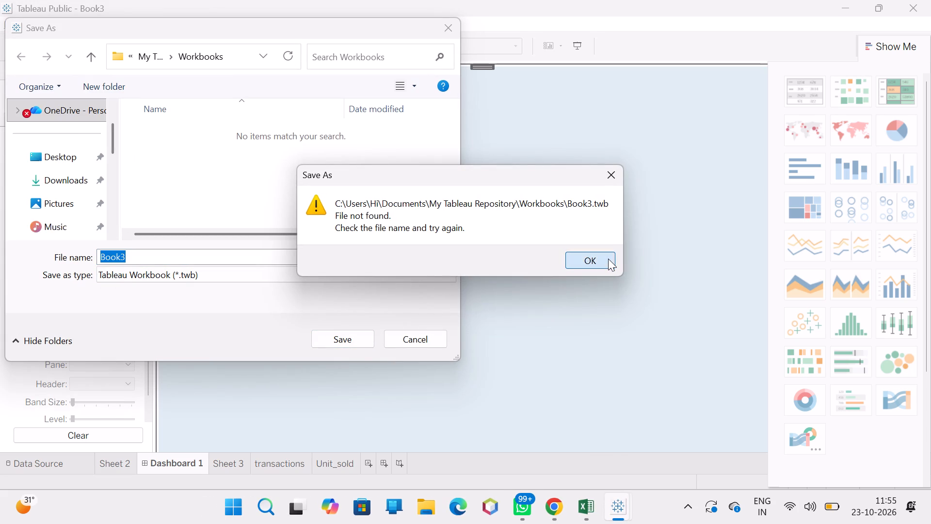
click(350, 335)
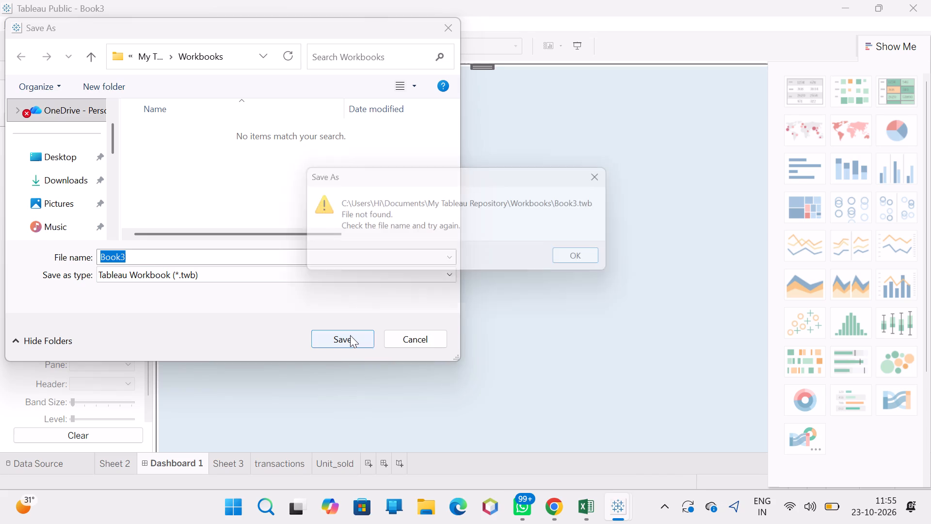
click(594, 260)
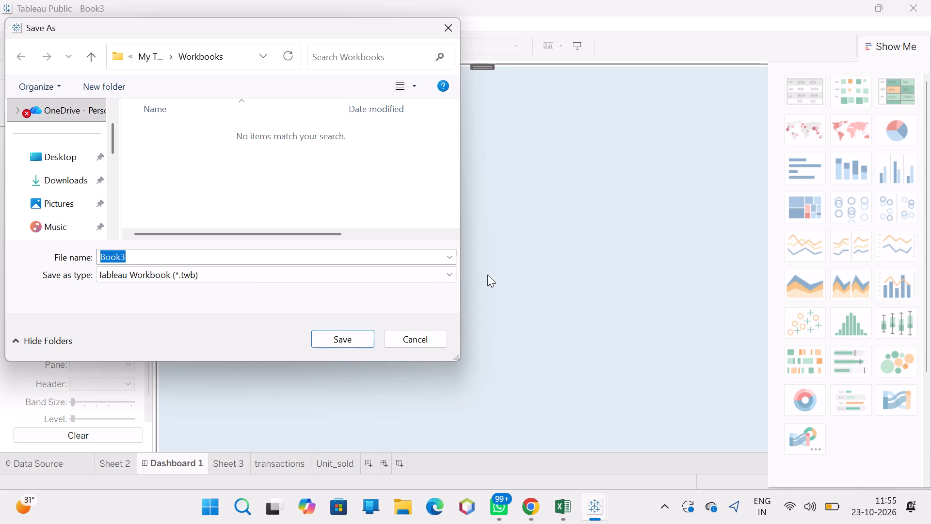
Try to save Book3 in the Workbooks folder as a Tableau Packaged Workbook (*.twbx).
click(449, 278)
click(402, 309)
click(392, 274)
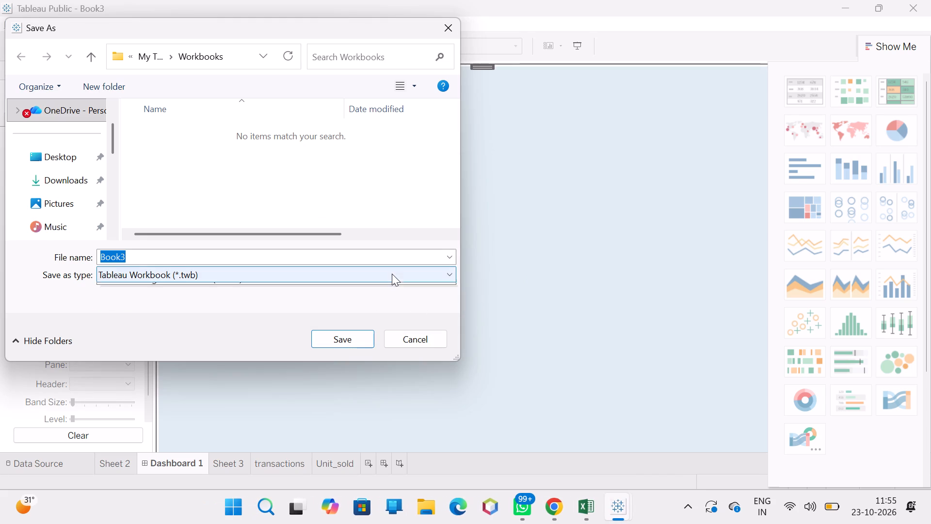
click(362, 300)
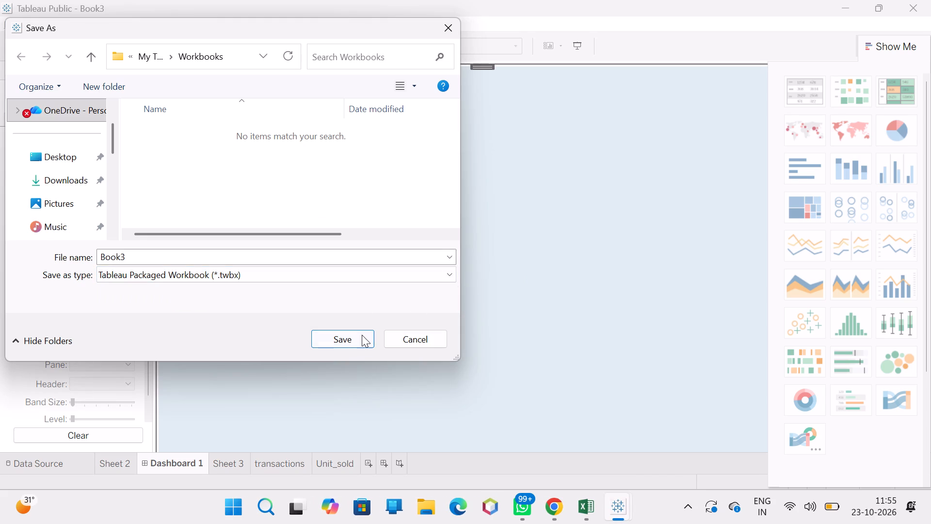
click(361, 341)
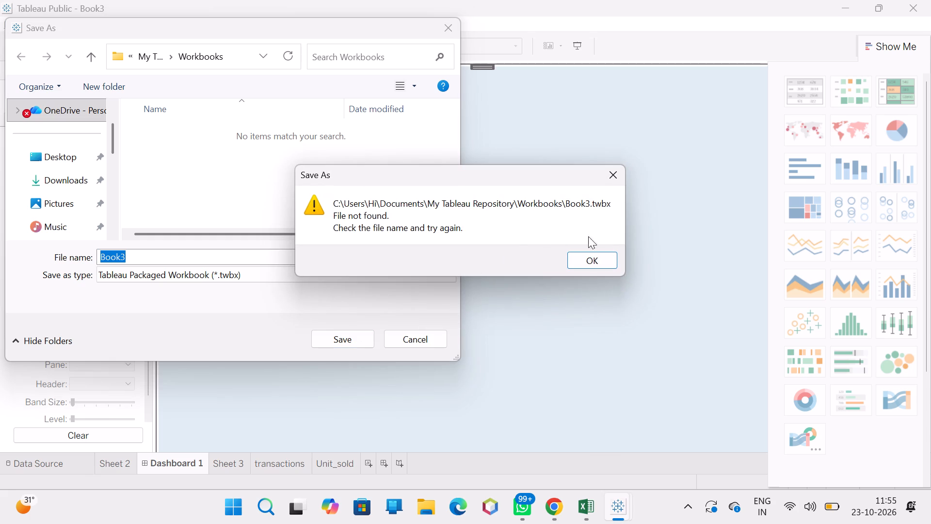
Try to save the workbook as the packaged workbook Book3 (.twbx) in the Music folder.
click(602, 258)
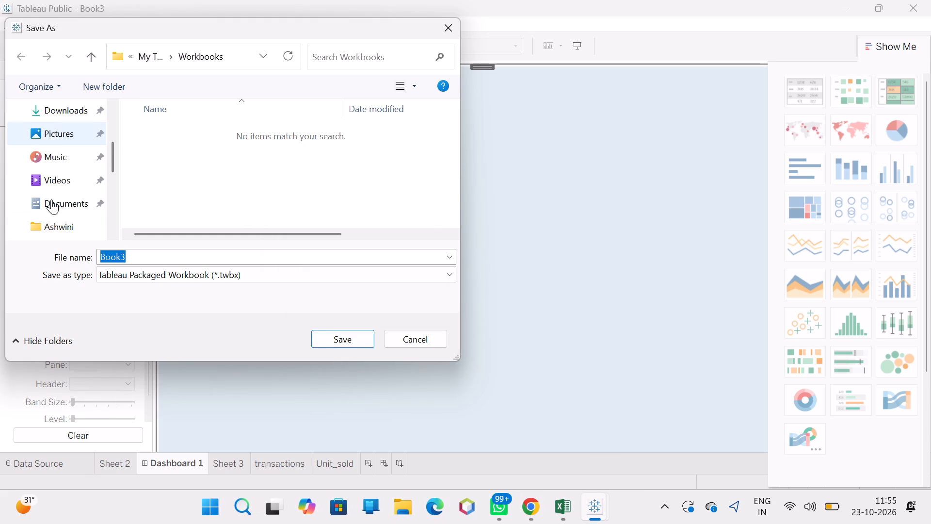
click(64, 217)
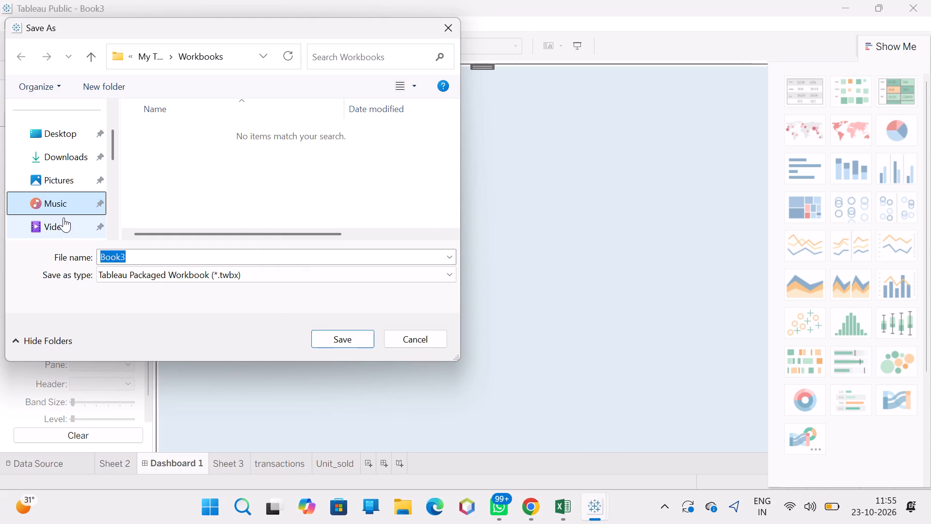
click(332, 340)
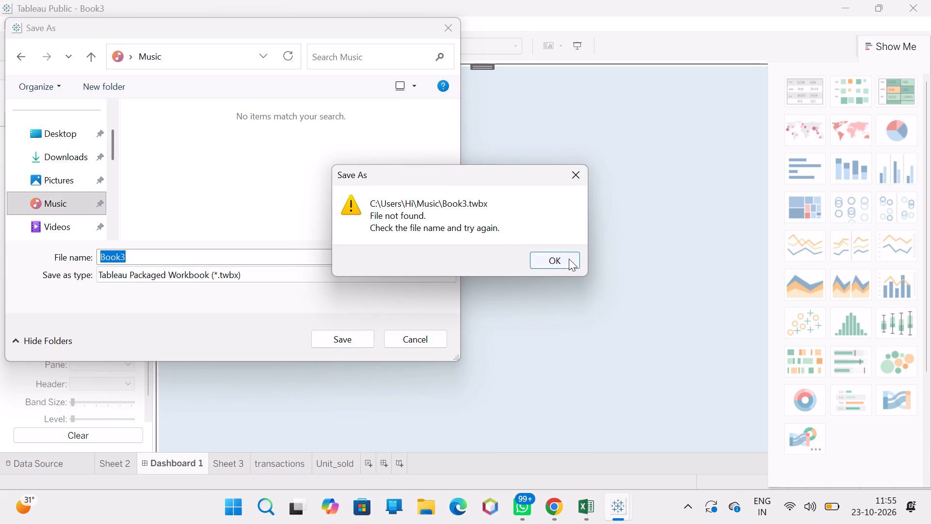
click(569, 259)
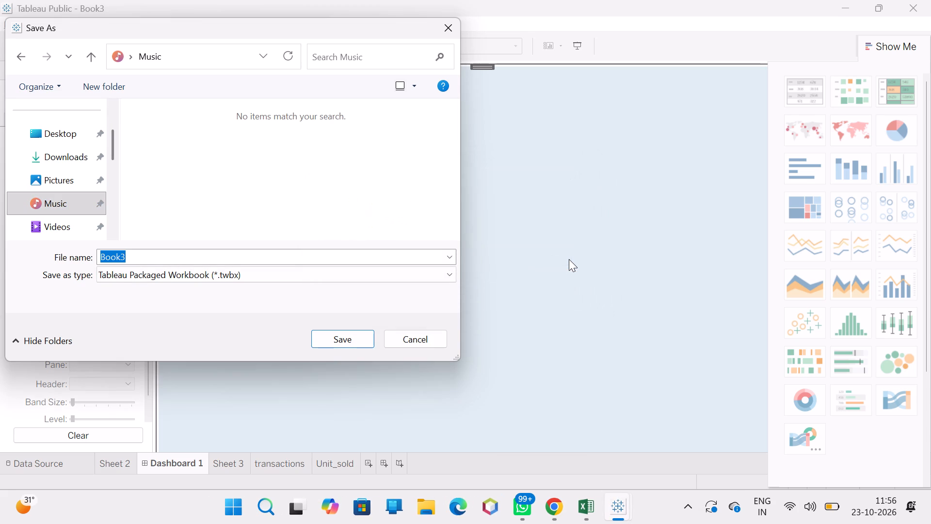
Save the packaged workbook as Book3 (.twbx) in the Downloads folder.
click(31, 163)
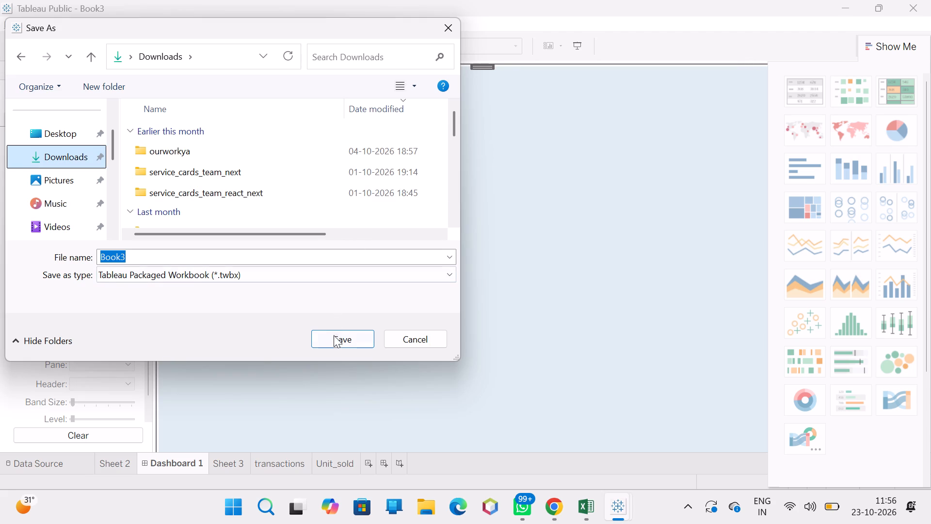
click(335, 337)
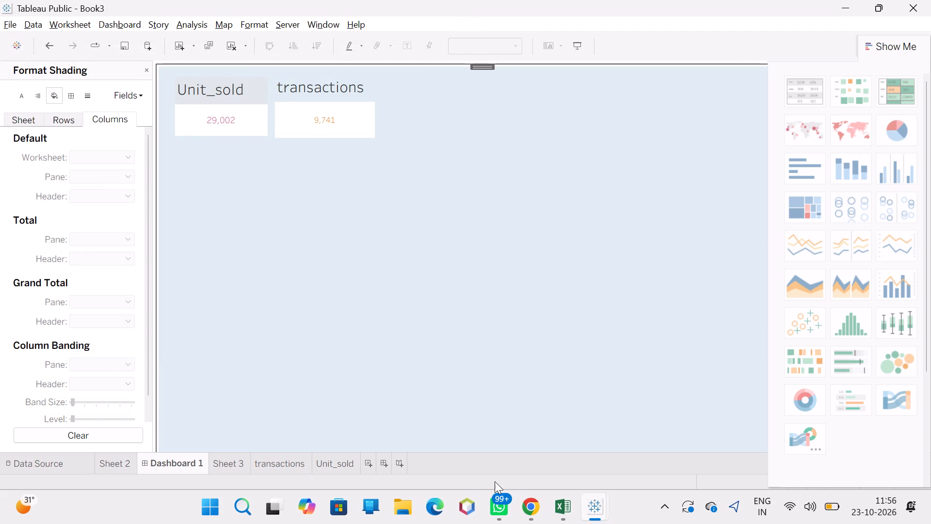
Open Book3.twbx from the Downloads folder in File Explorer, using Tableau just once, to check the saved dashboard.
click(418, 515)
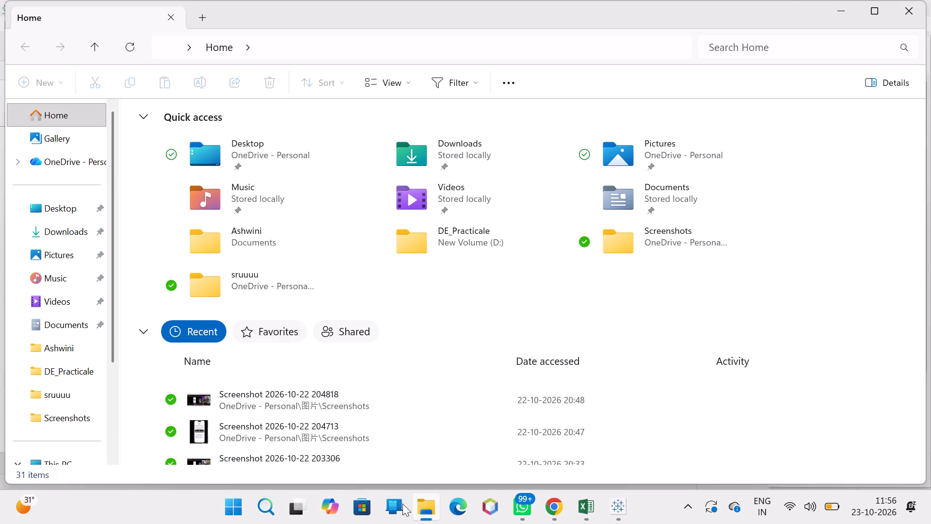
click(48, 230)
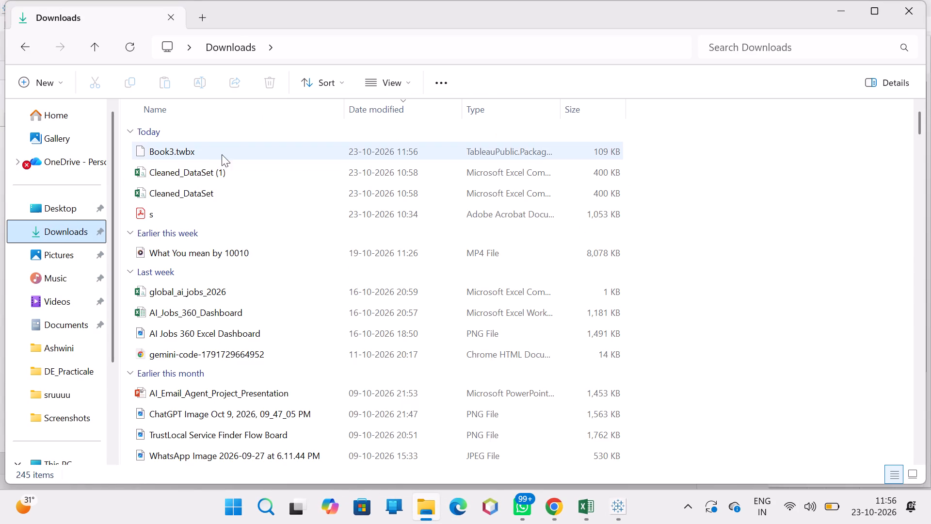
double_click(225, 151)
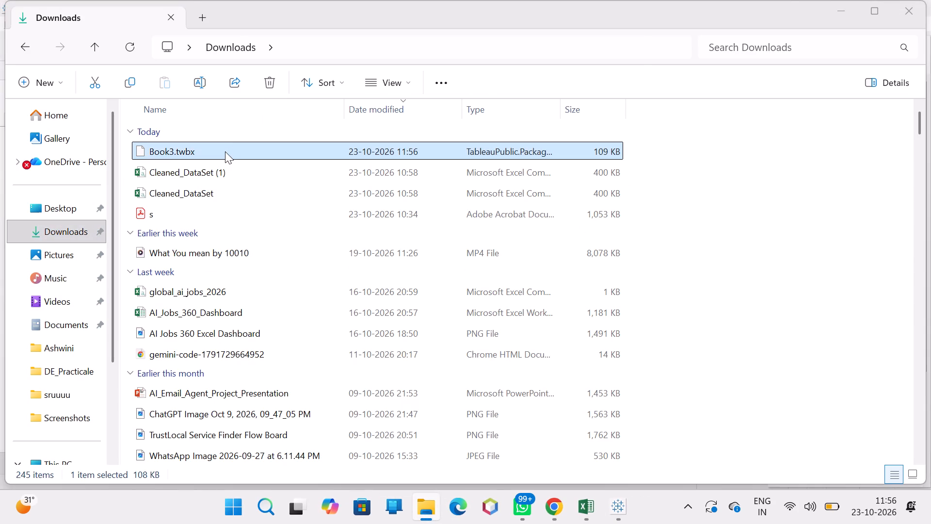
click(400, 144)
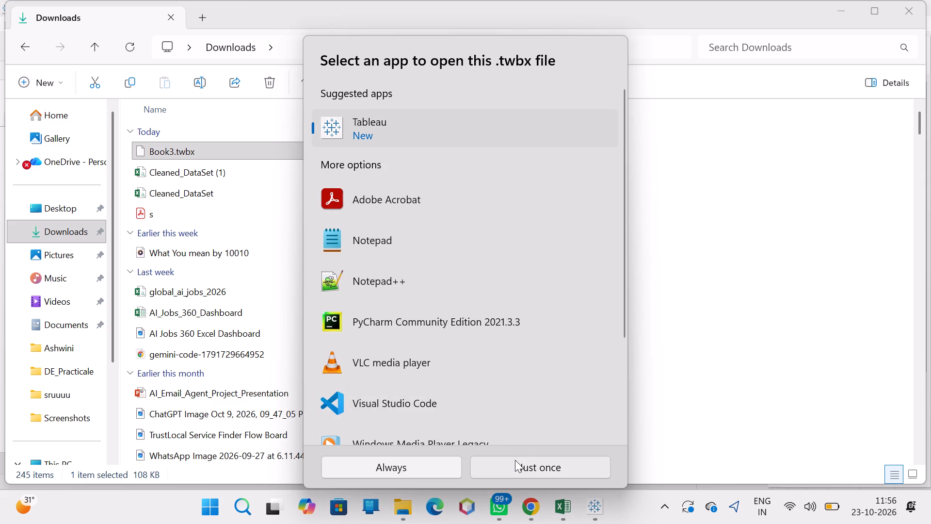
click(515, 460)
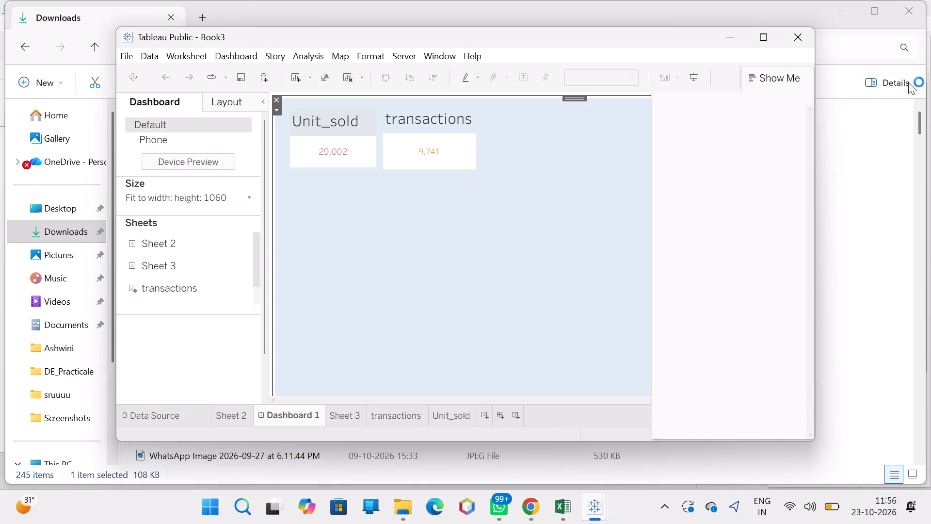
click(791, 26)
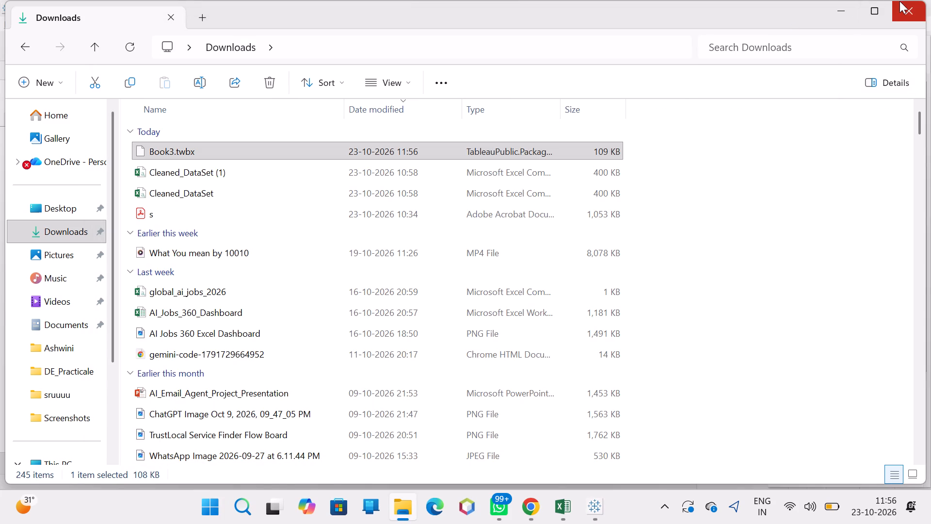
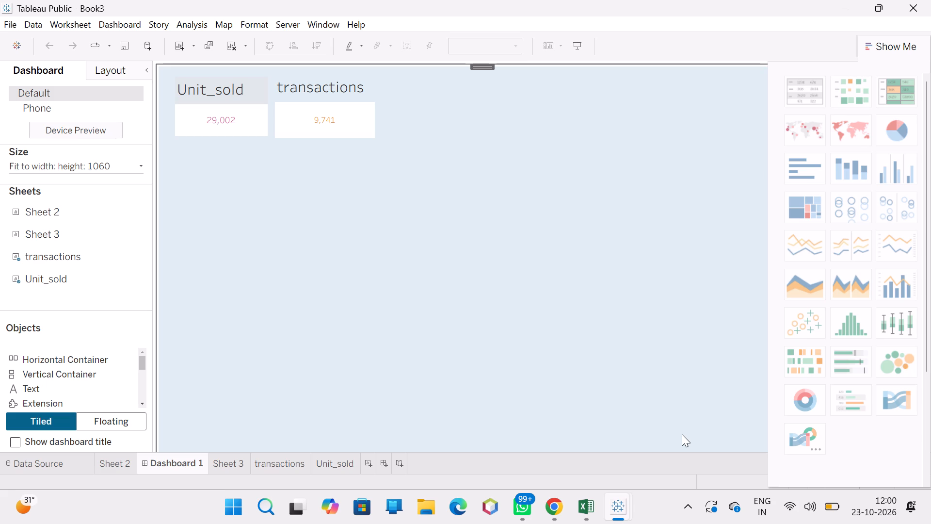
Close the Book3 Tableau Public window and the Chrome window showing the ChatGPT chat.
click(917, 0)
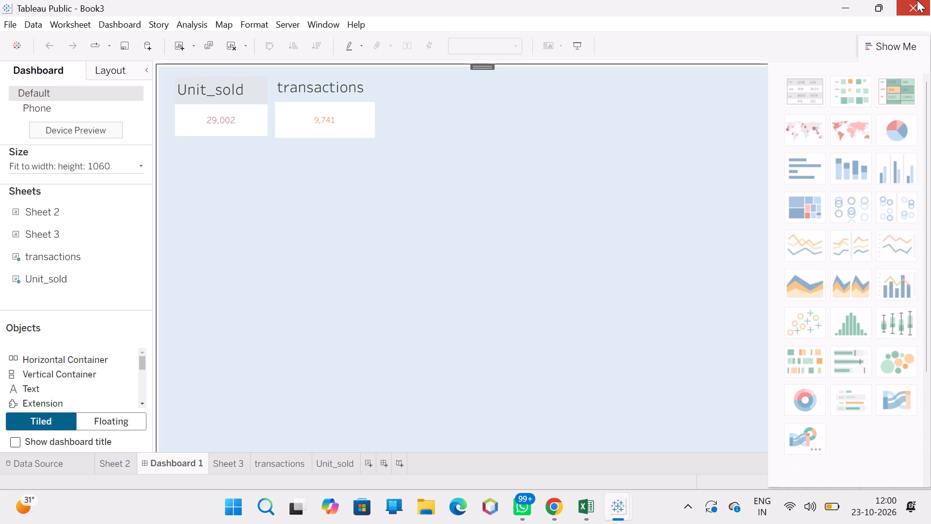
click(917, 0)
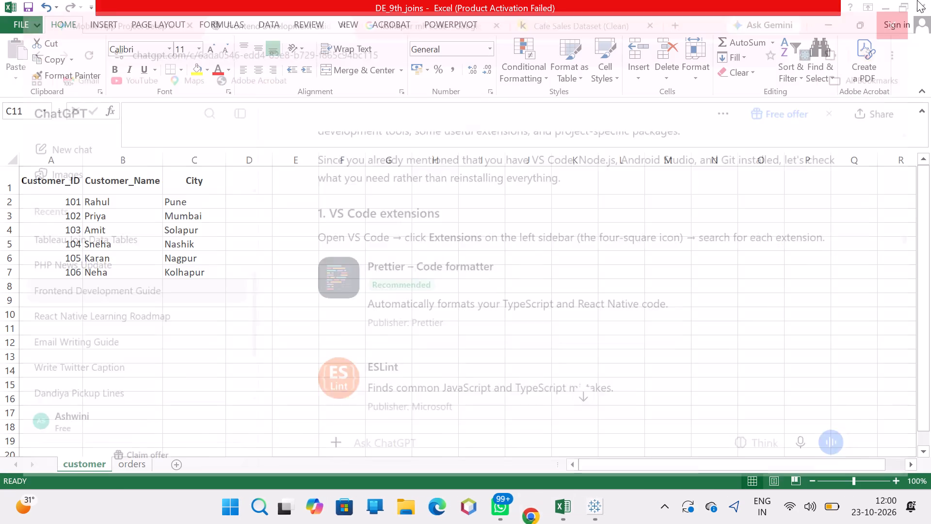